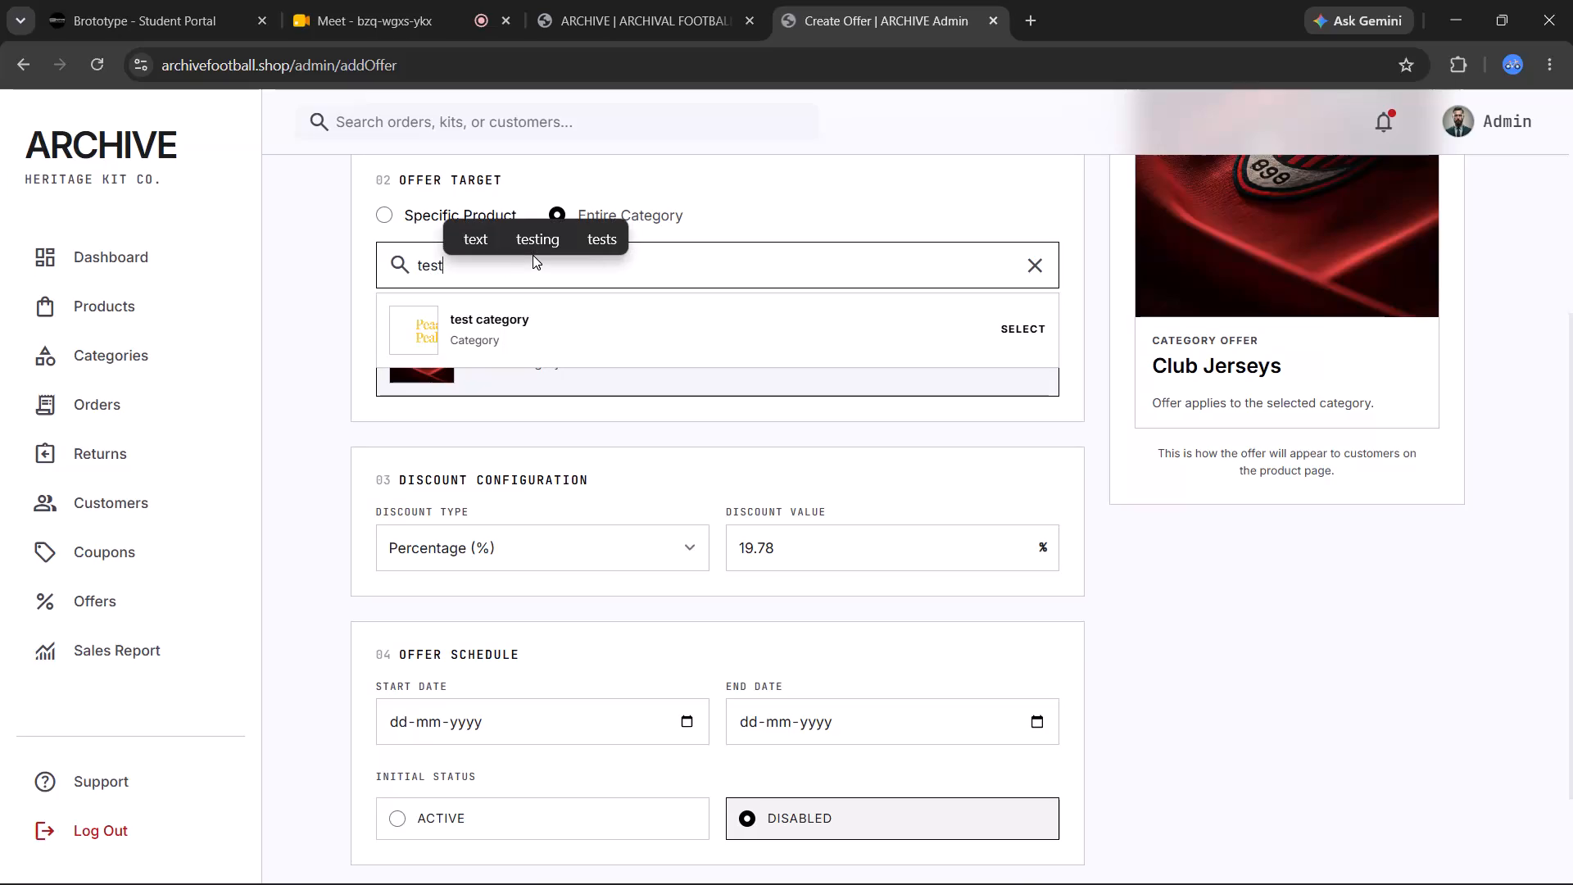
Select "test category" from the category search as the offer's target.
left_click(508, 339)
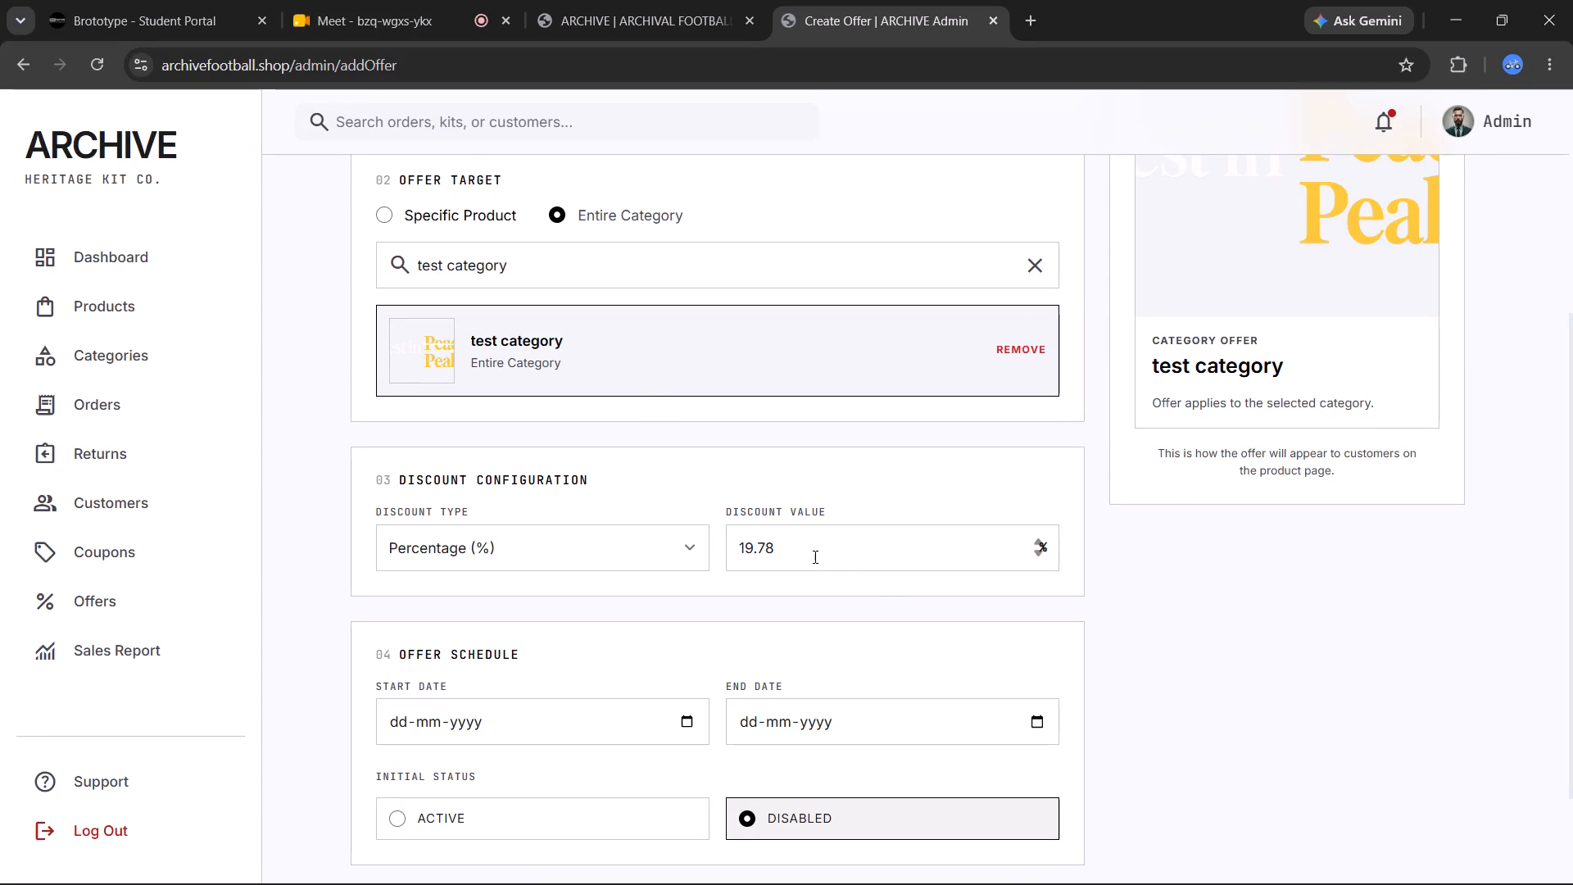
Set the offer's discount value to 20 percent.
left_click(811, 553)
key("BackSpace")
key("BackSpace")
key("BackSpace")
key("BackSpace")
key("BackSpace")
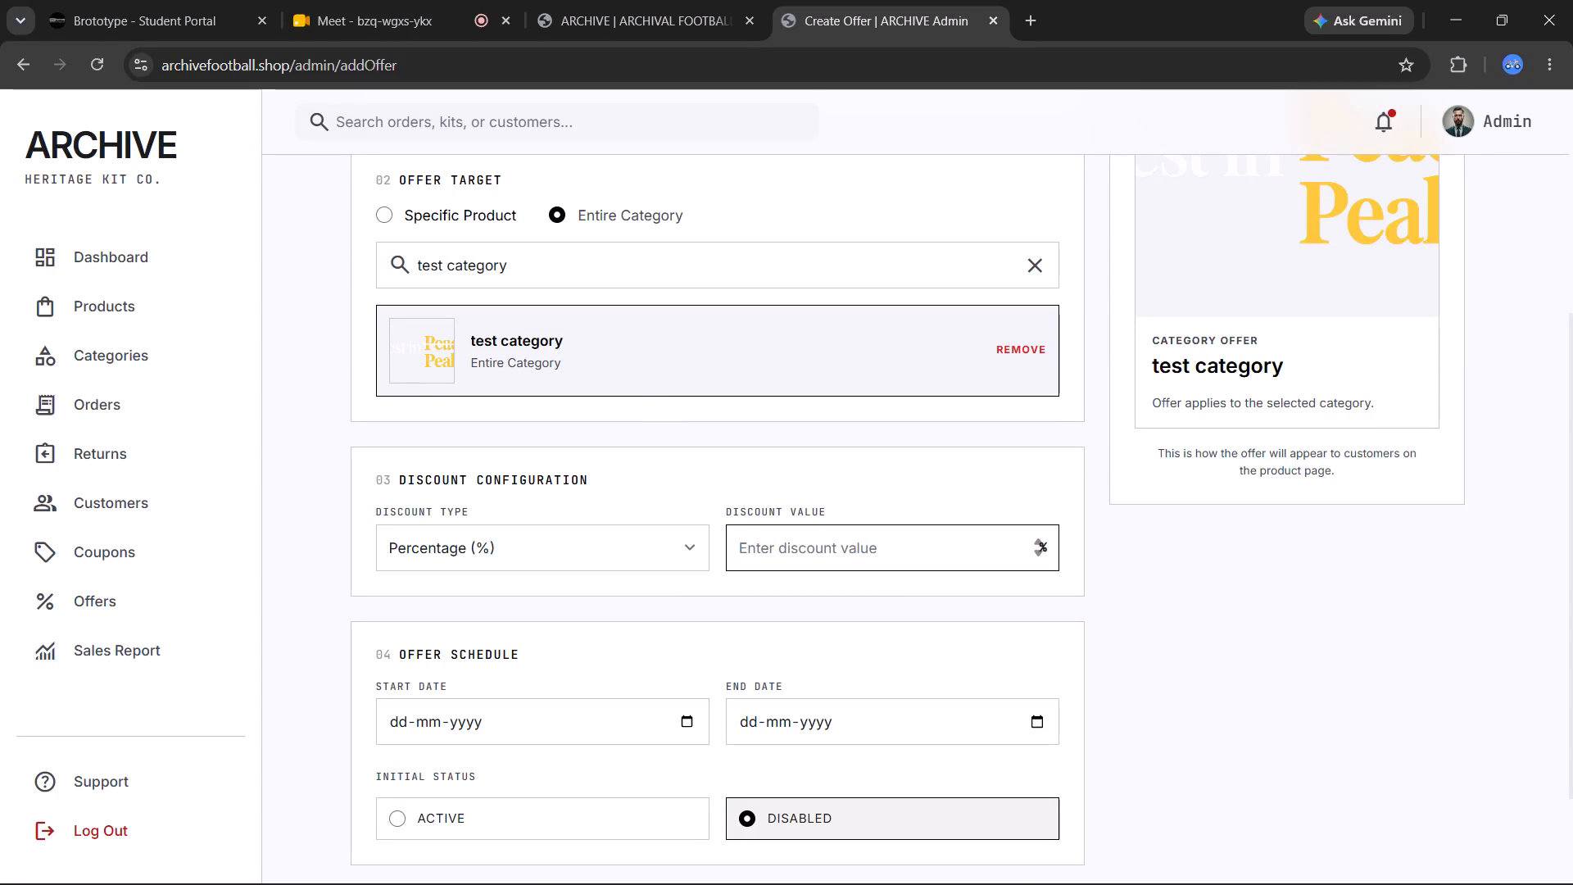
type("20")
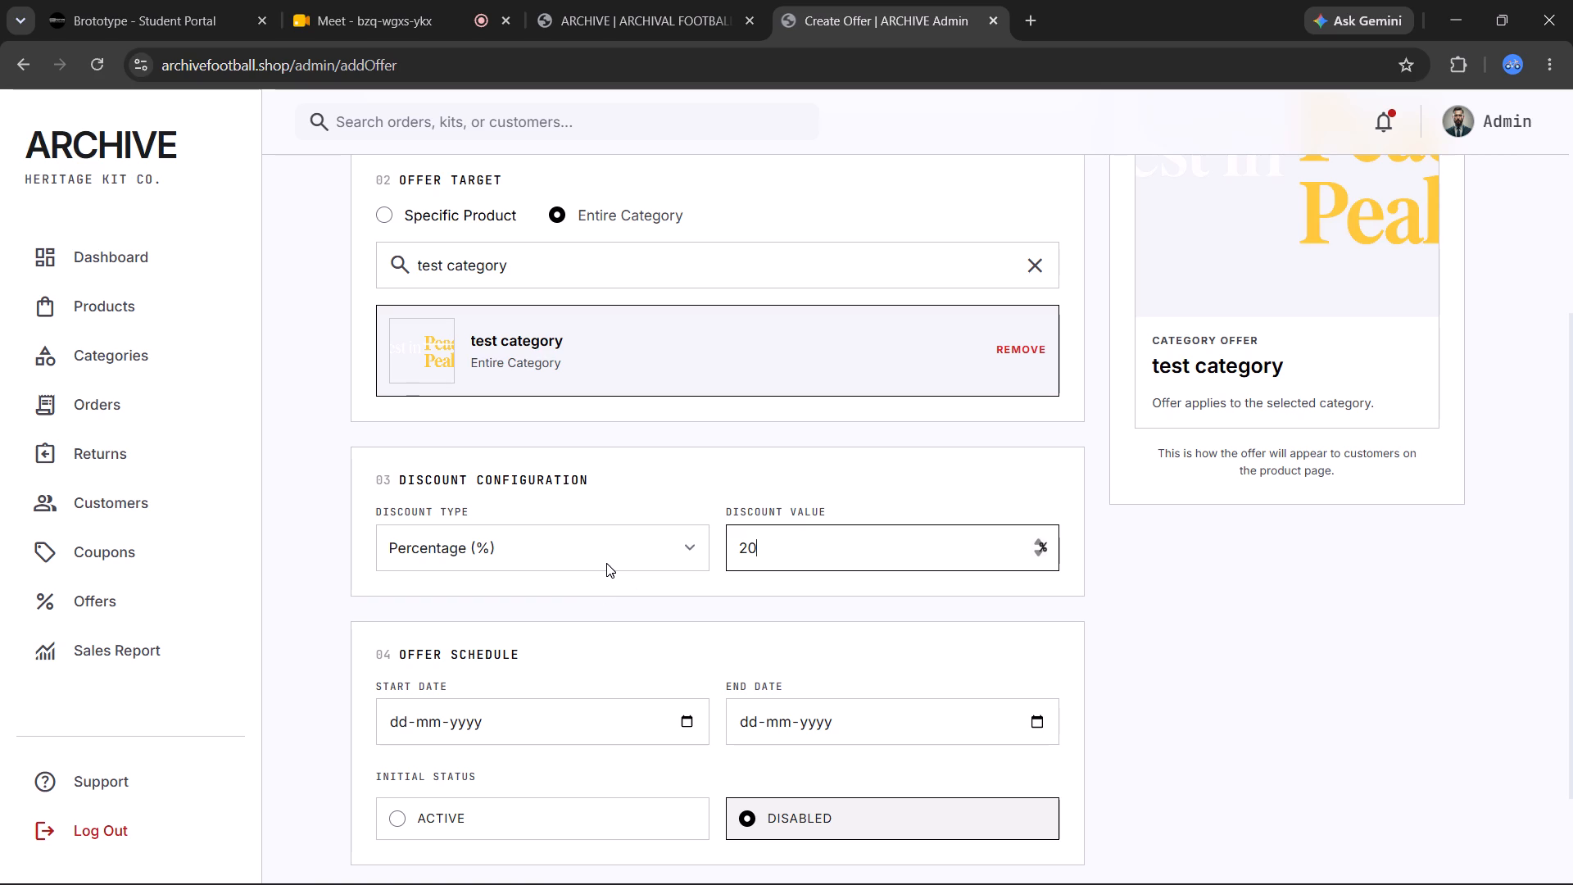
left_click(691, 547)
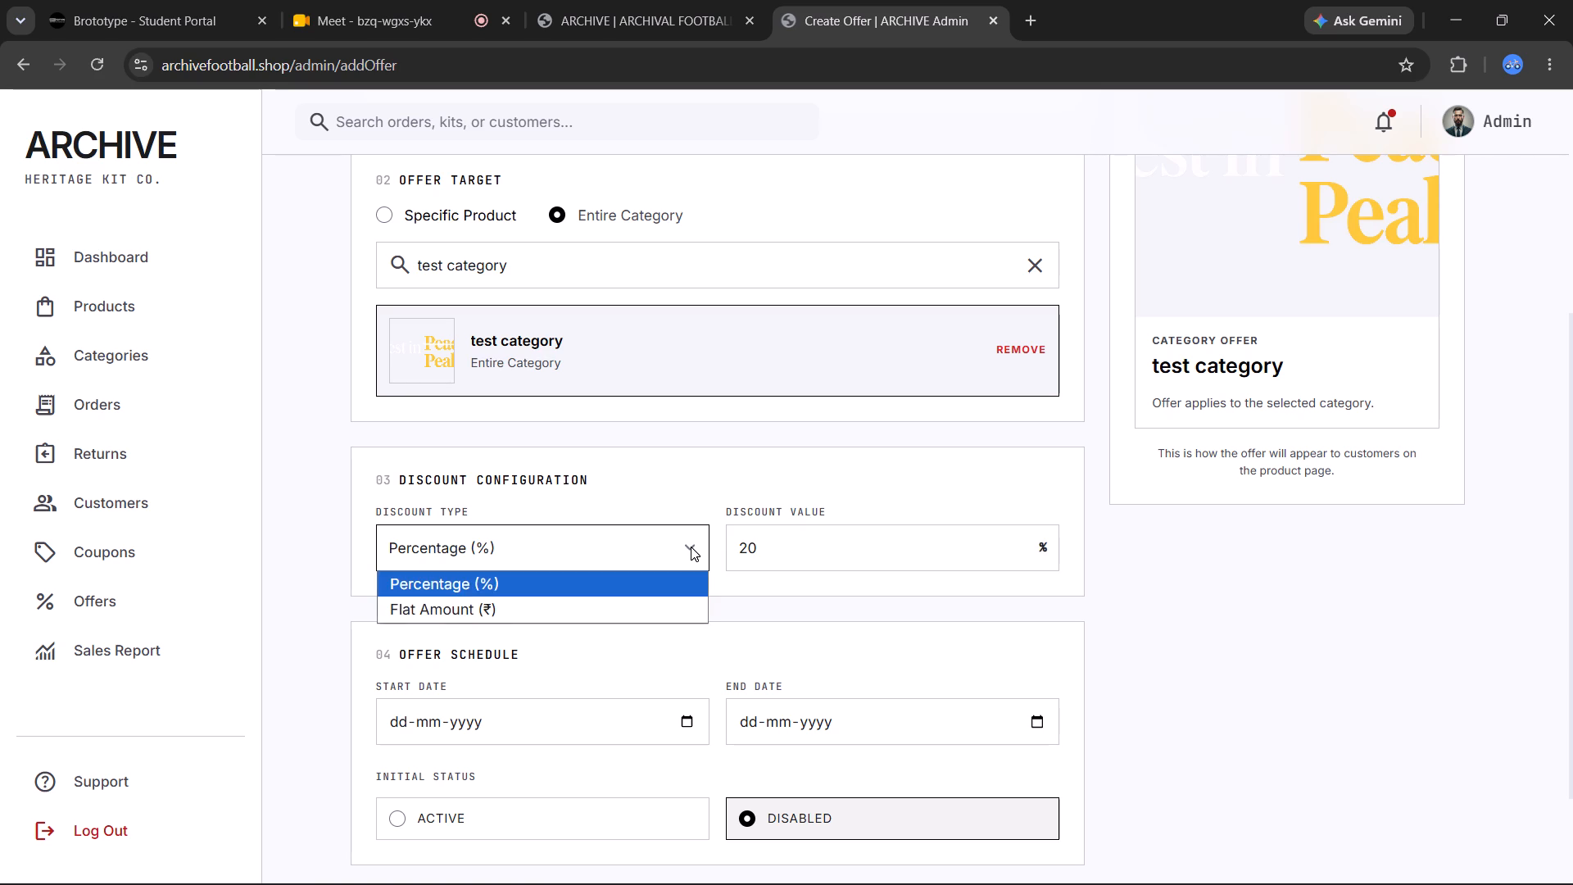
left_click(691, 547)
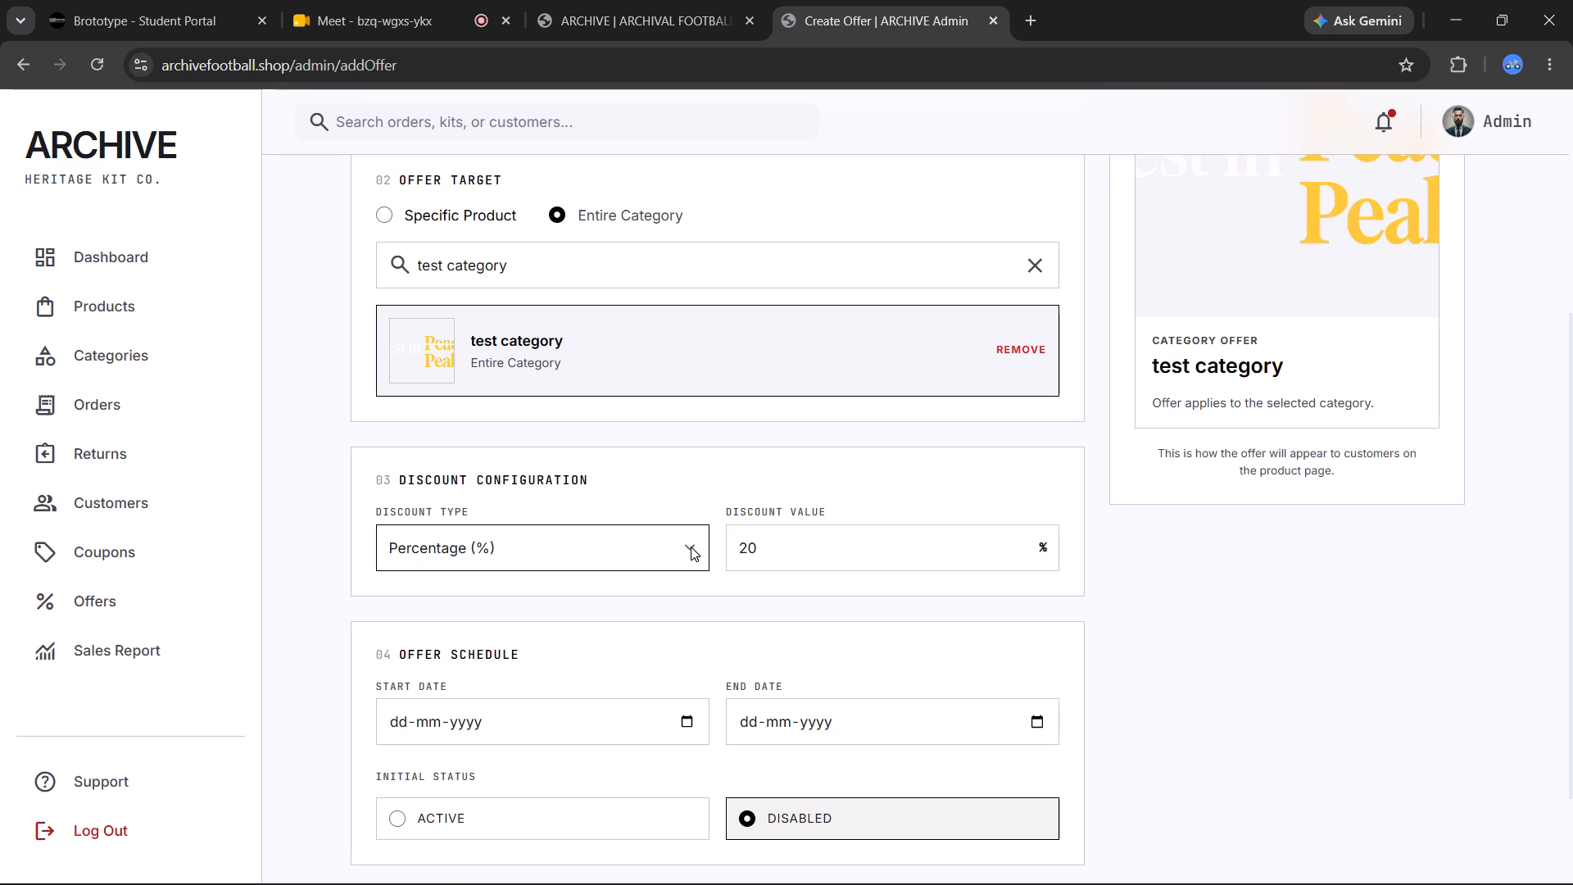
Schedule the offer with start date 02-11-2026 and end date 30-11-2026.
left_click(685, 717)
left_click(542, 663)
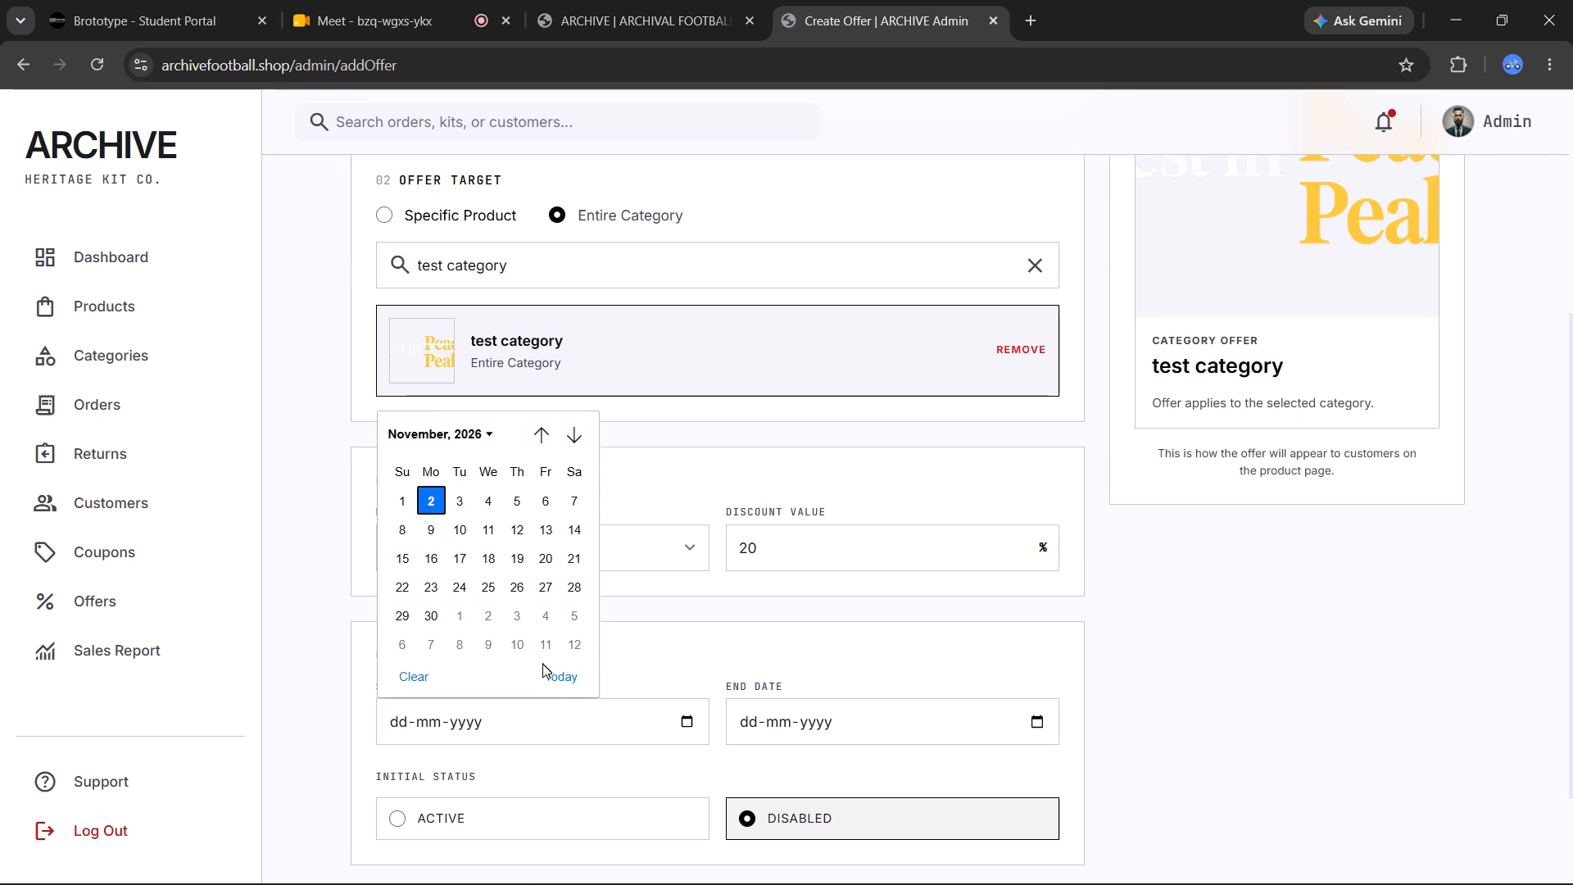
left_click(560, 677)
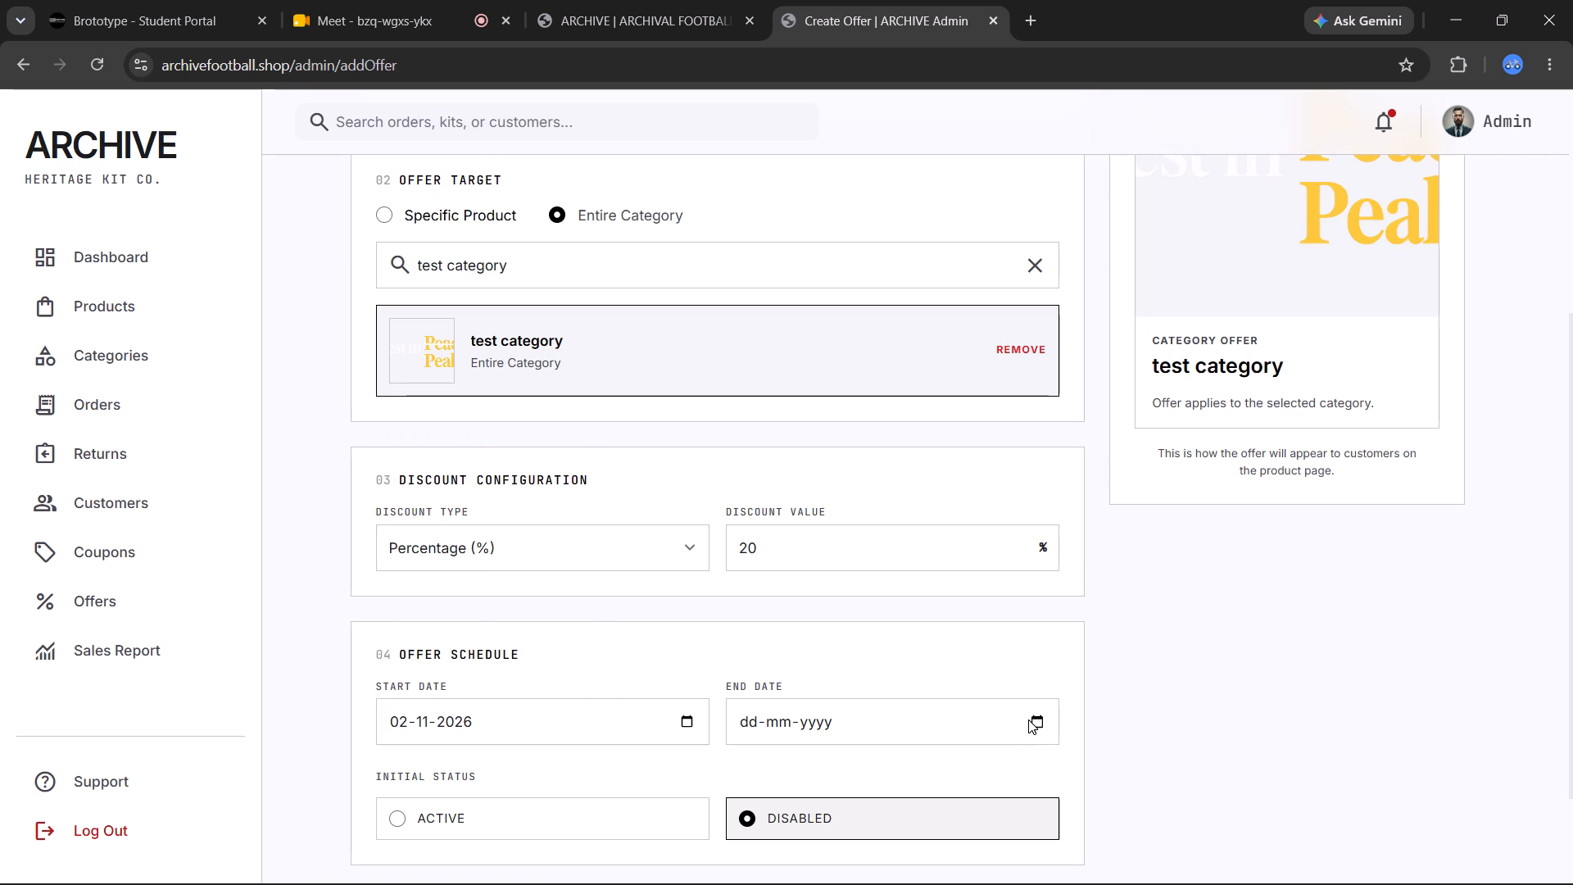
left_click(1029, 719)
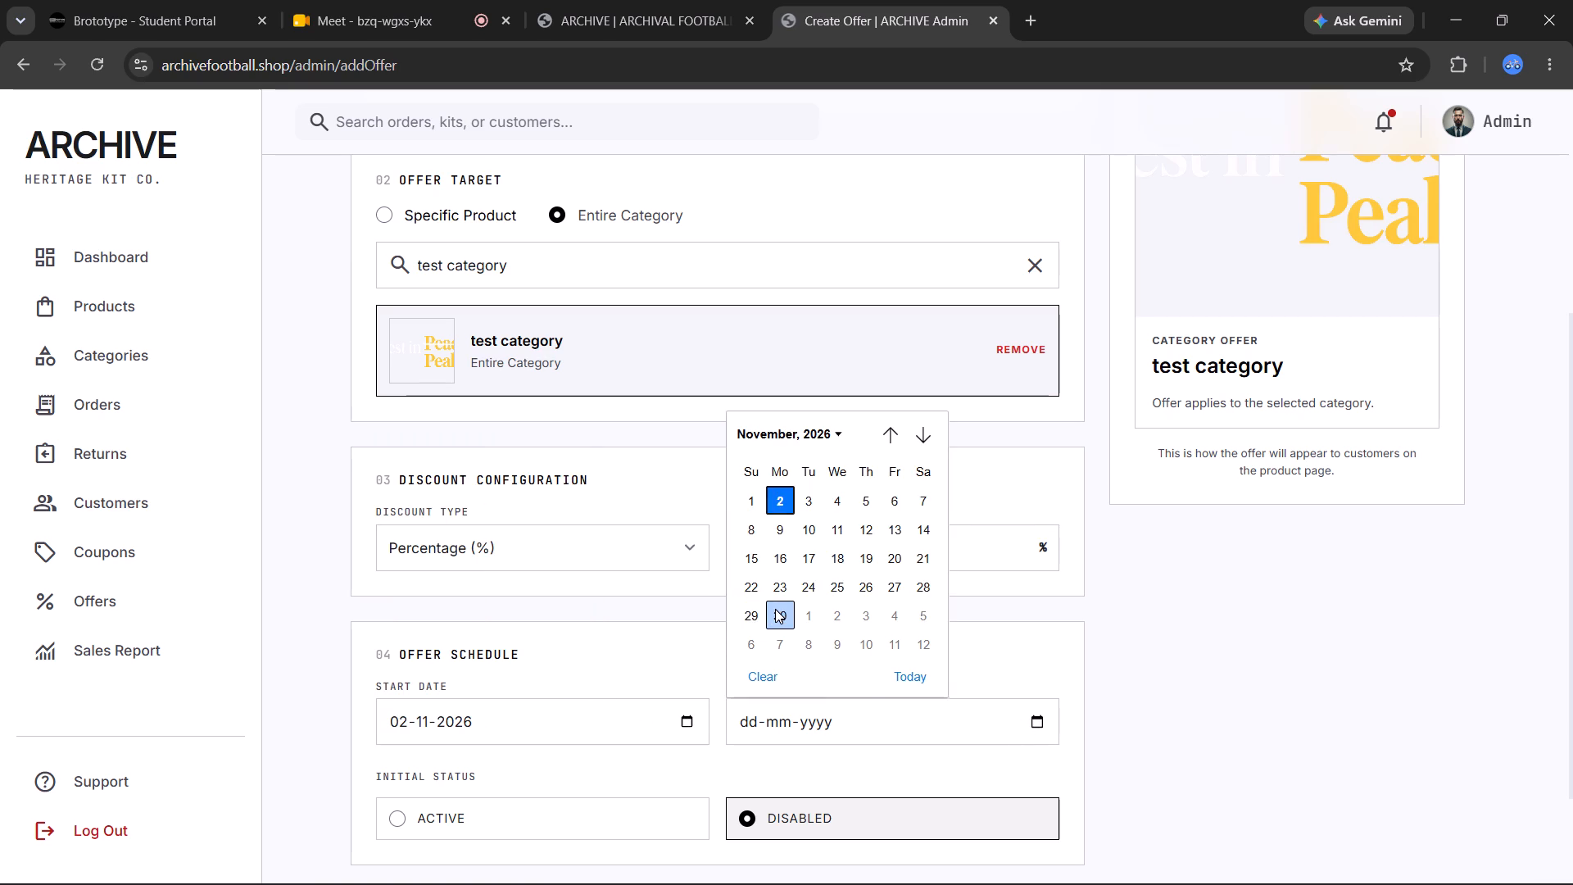
left_click(775, 609)
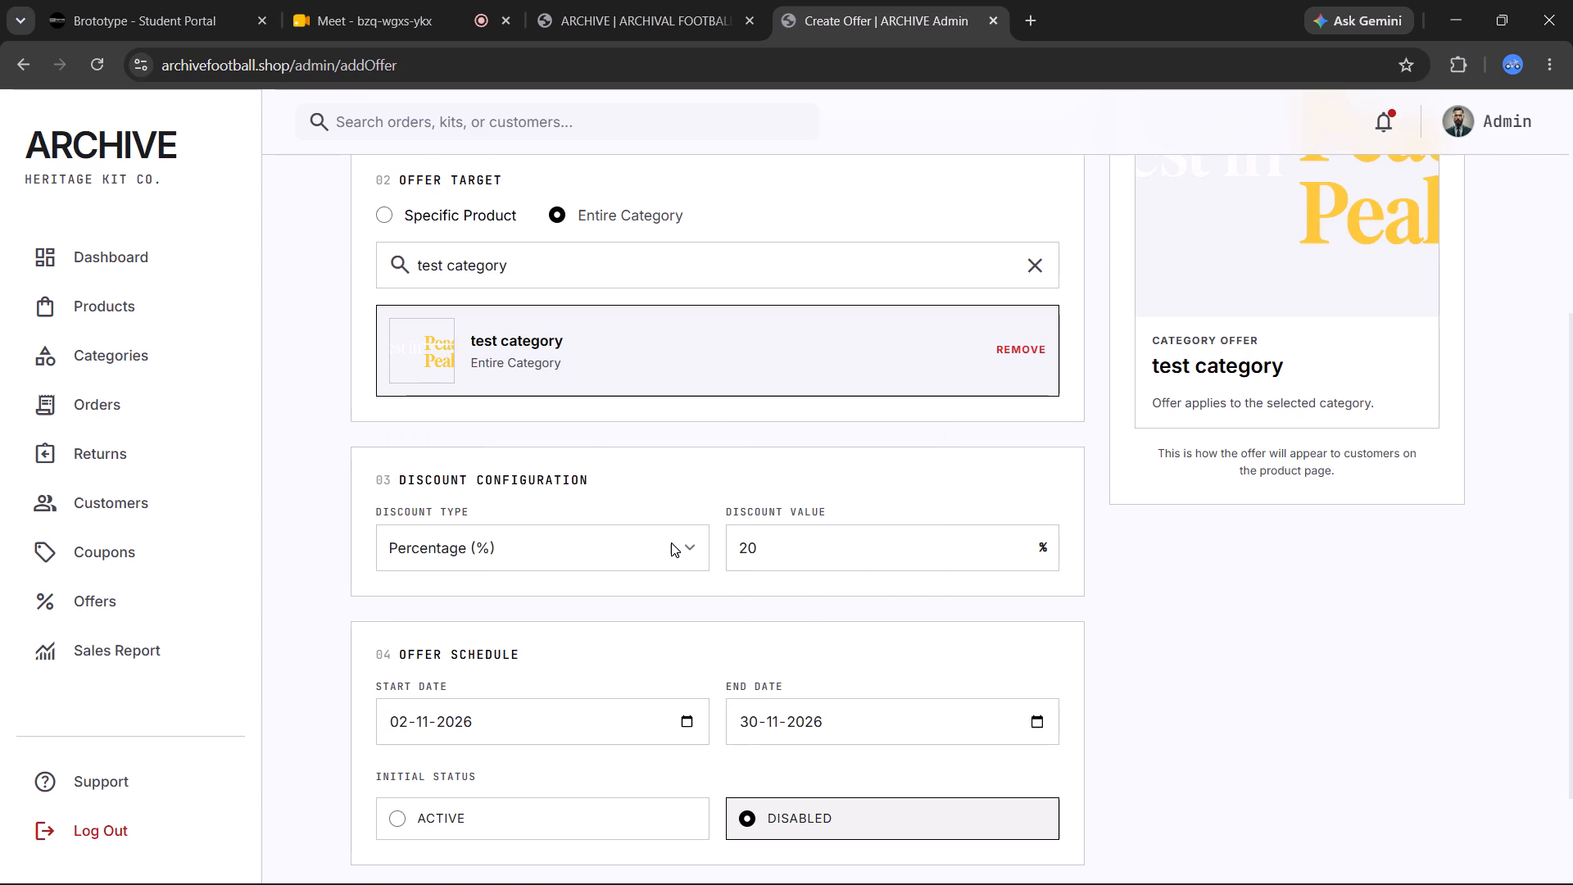
Change the offer's discount type to Flat Amount (₹) and set the discount value to 10000.
left_click(691, 550)
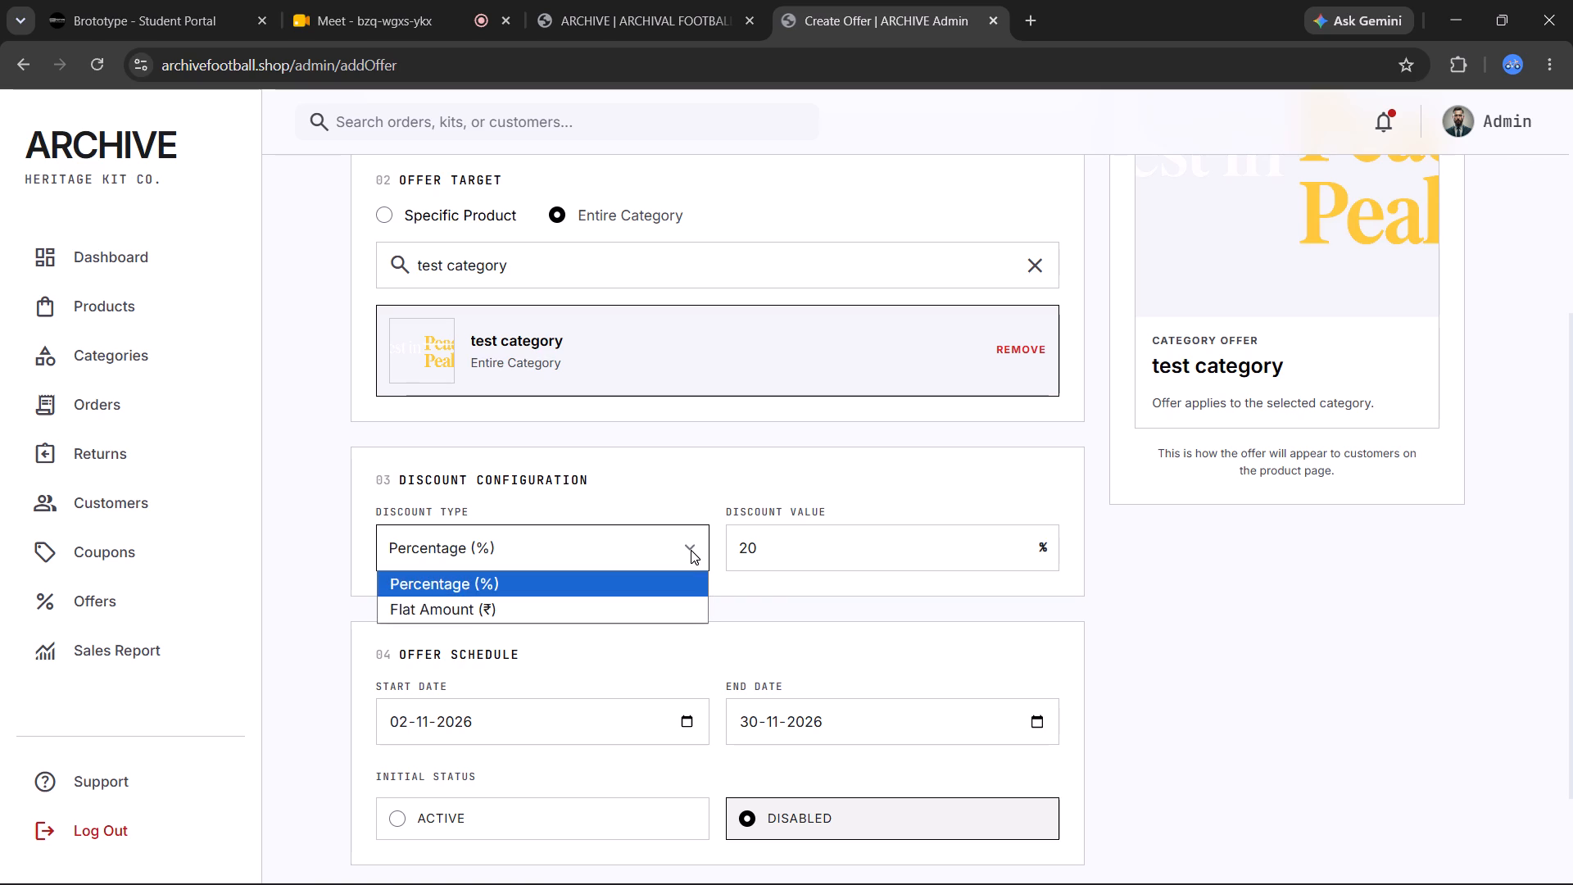
left_click(640, 585)
scroll(640, 585, "down", 3)
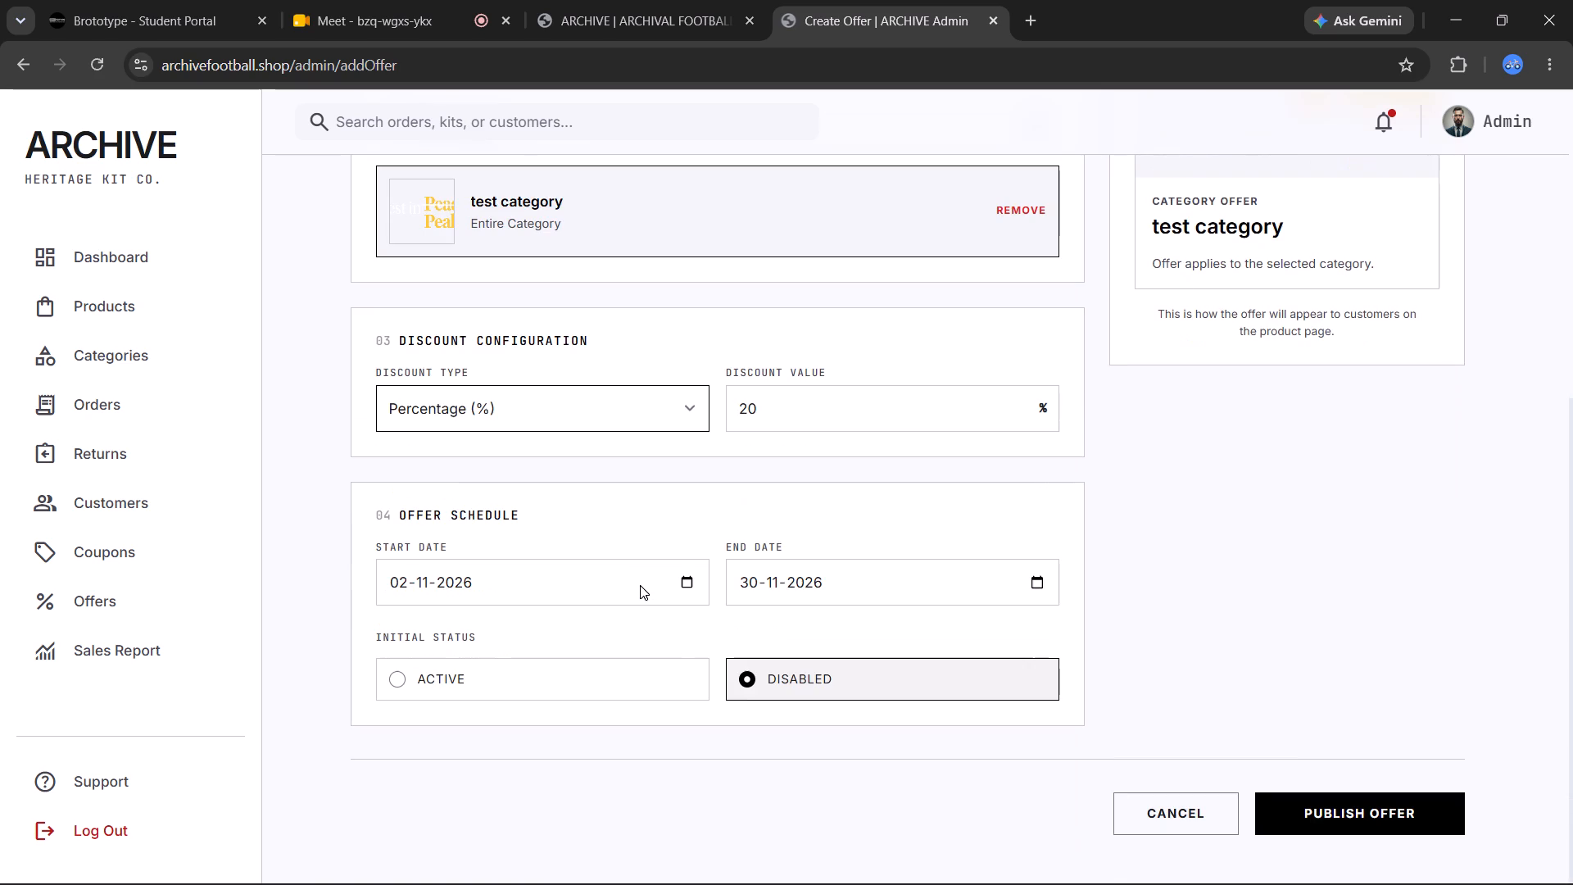
left_click(657, 415)
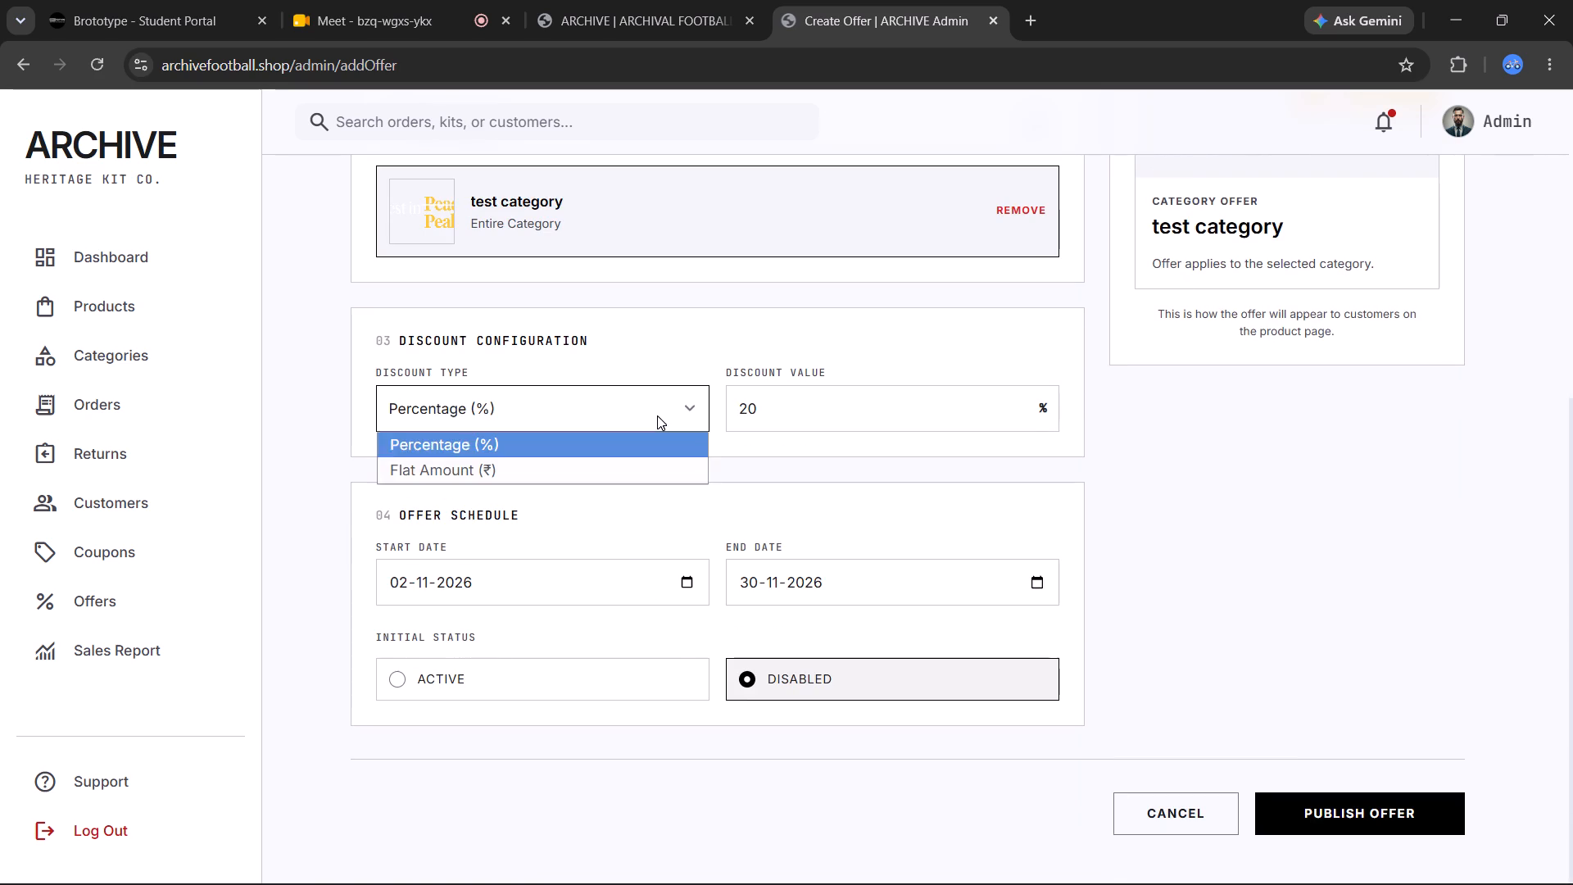
left_click(578, 469)
left_click(839, 420)
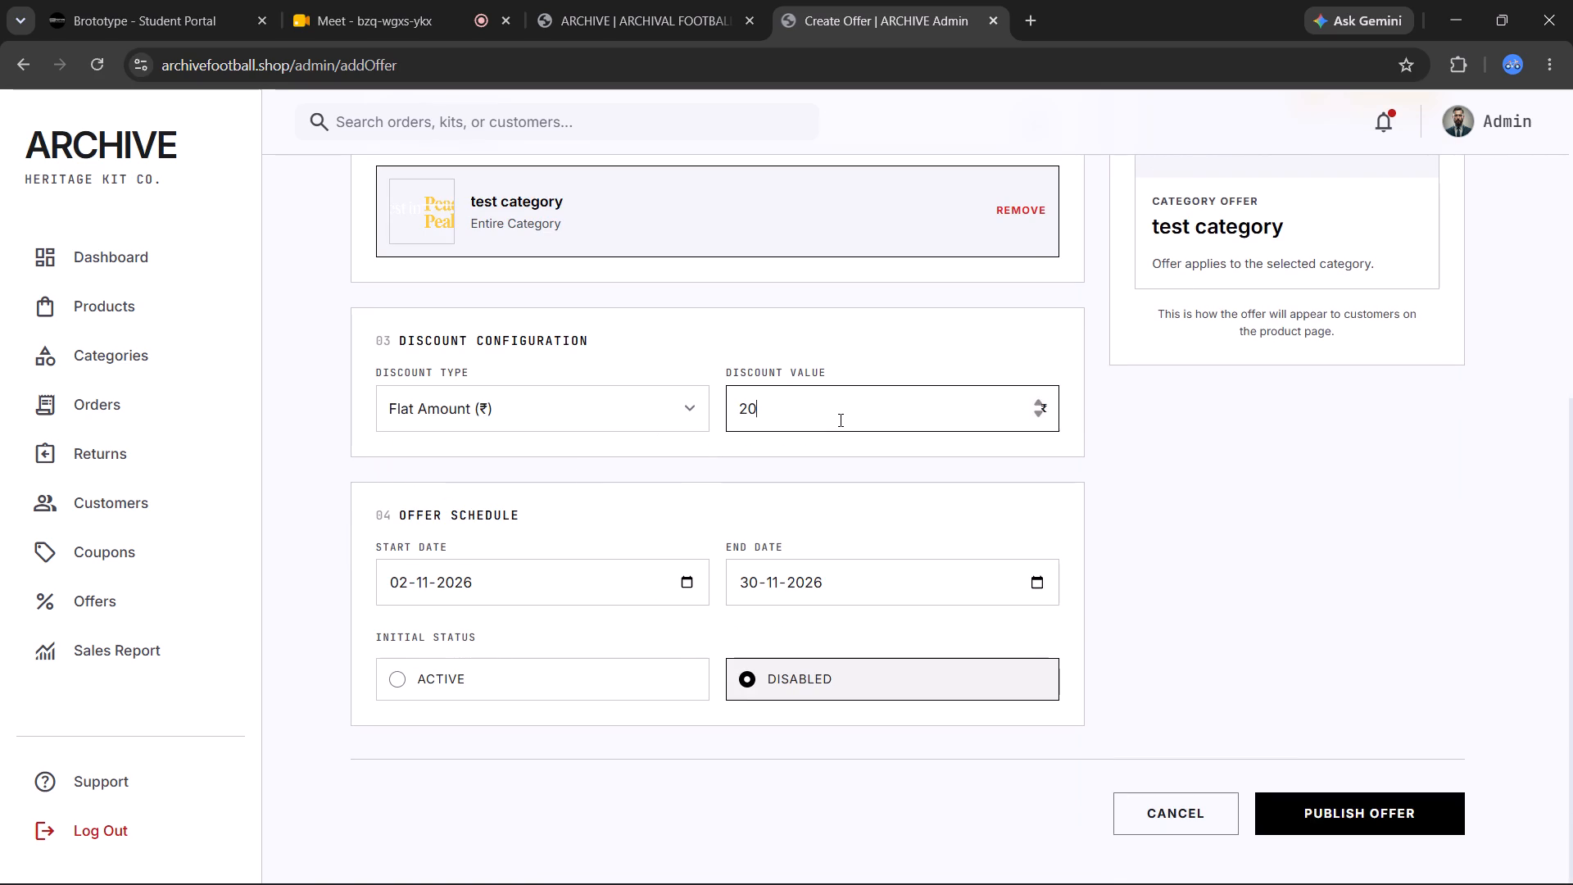
key("BackSpace")
key("BackSpace")
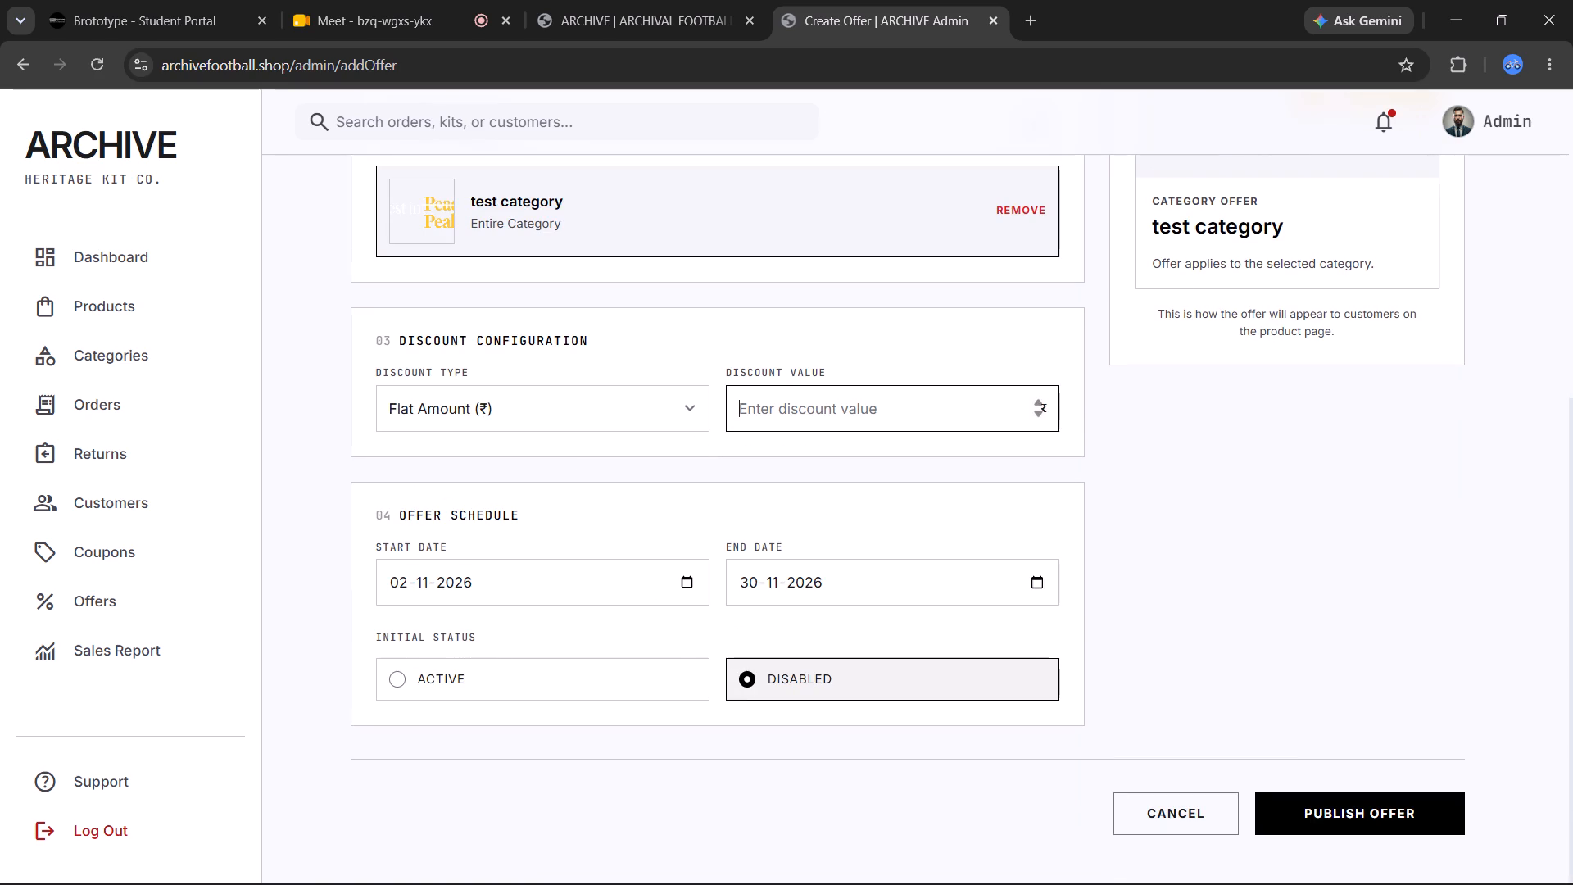
type("10000")
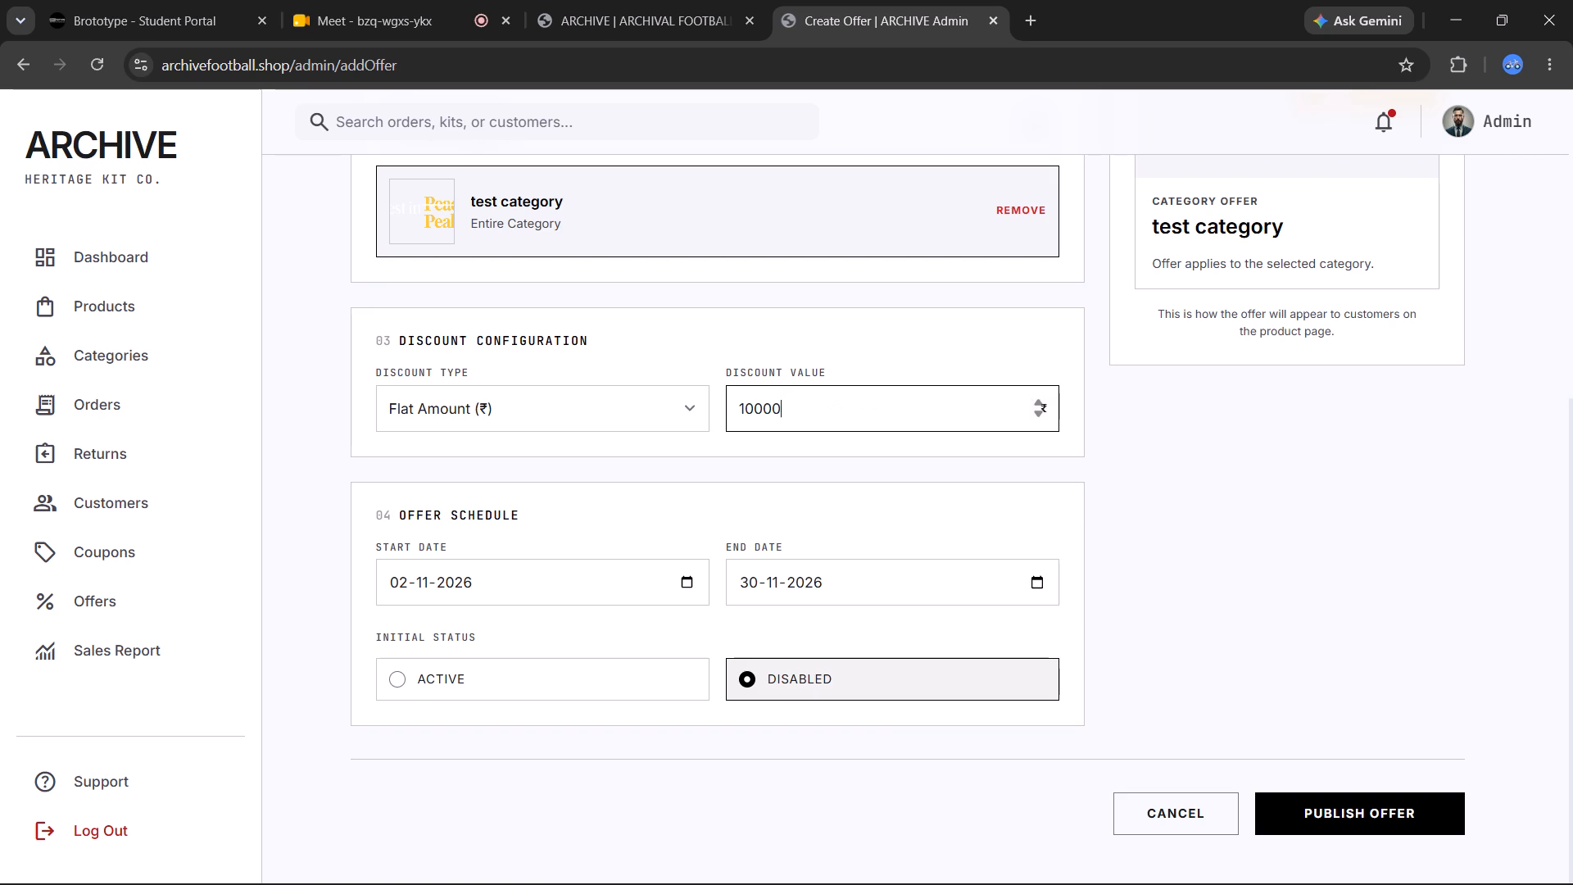
Set the offer's initial status to Active and publish the offer.
left_click(580, 658)
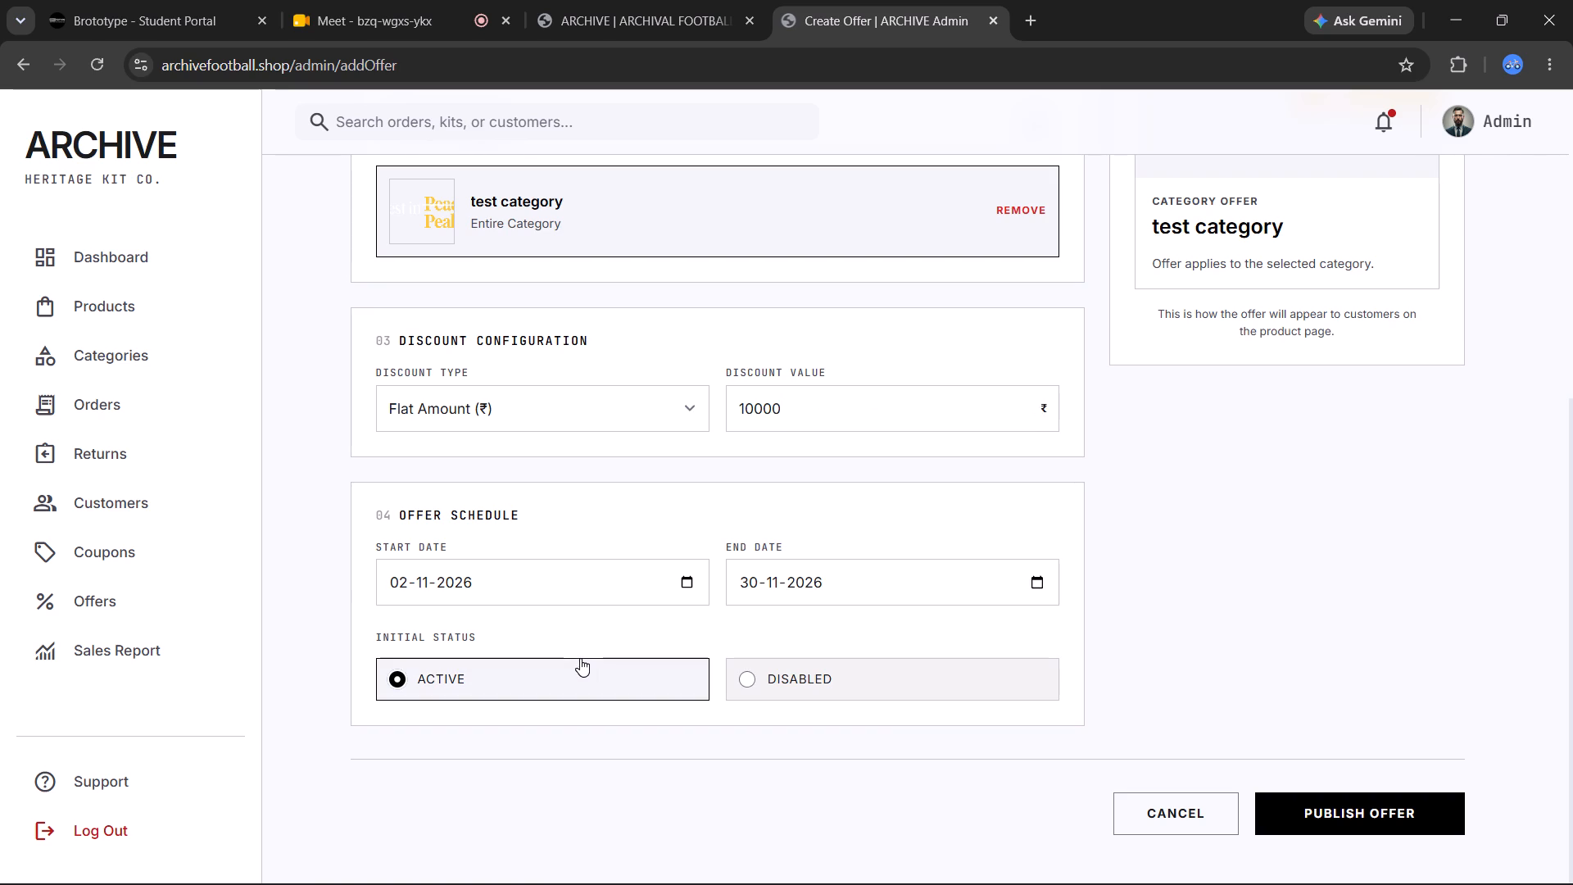
left_click(1314, 805)
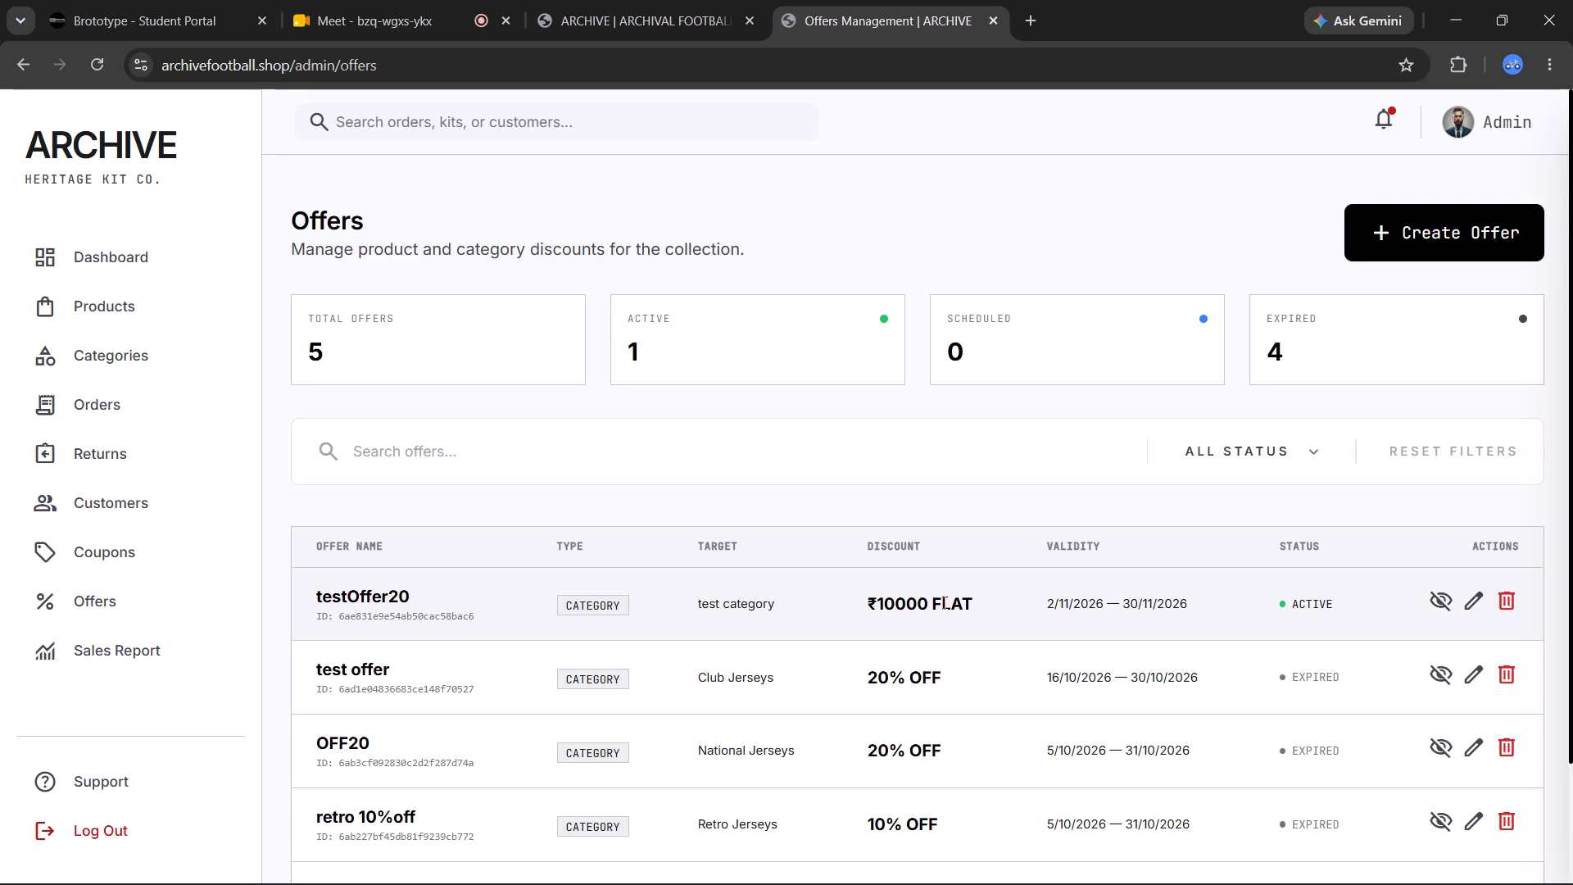
left_click(606, 0)
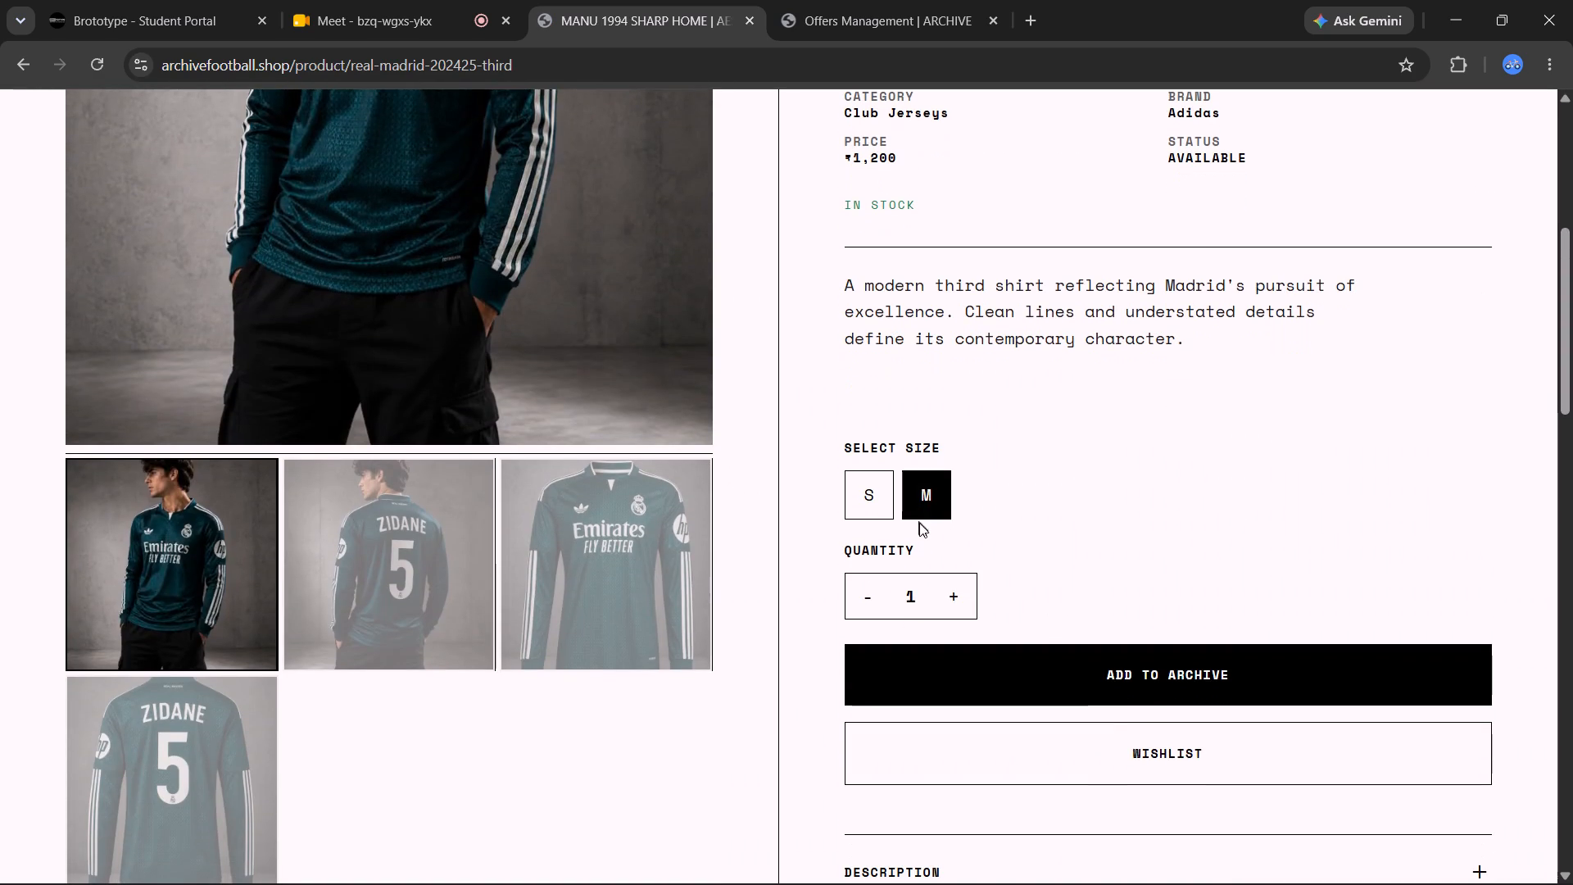
left_click(916, 499)
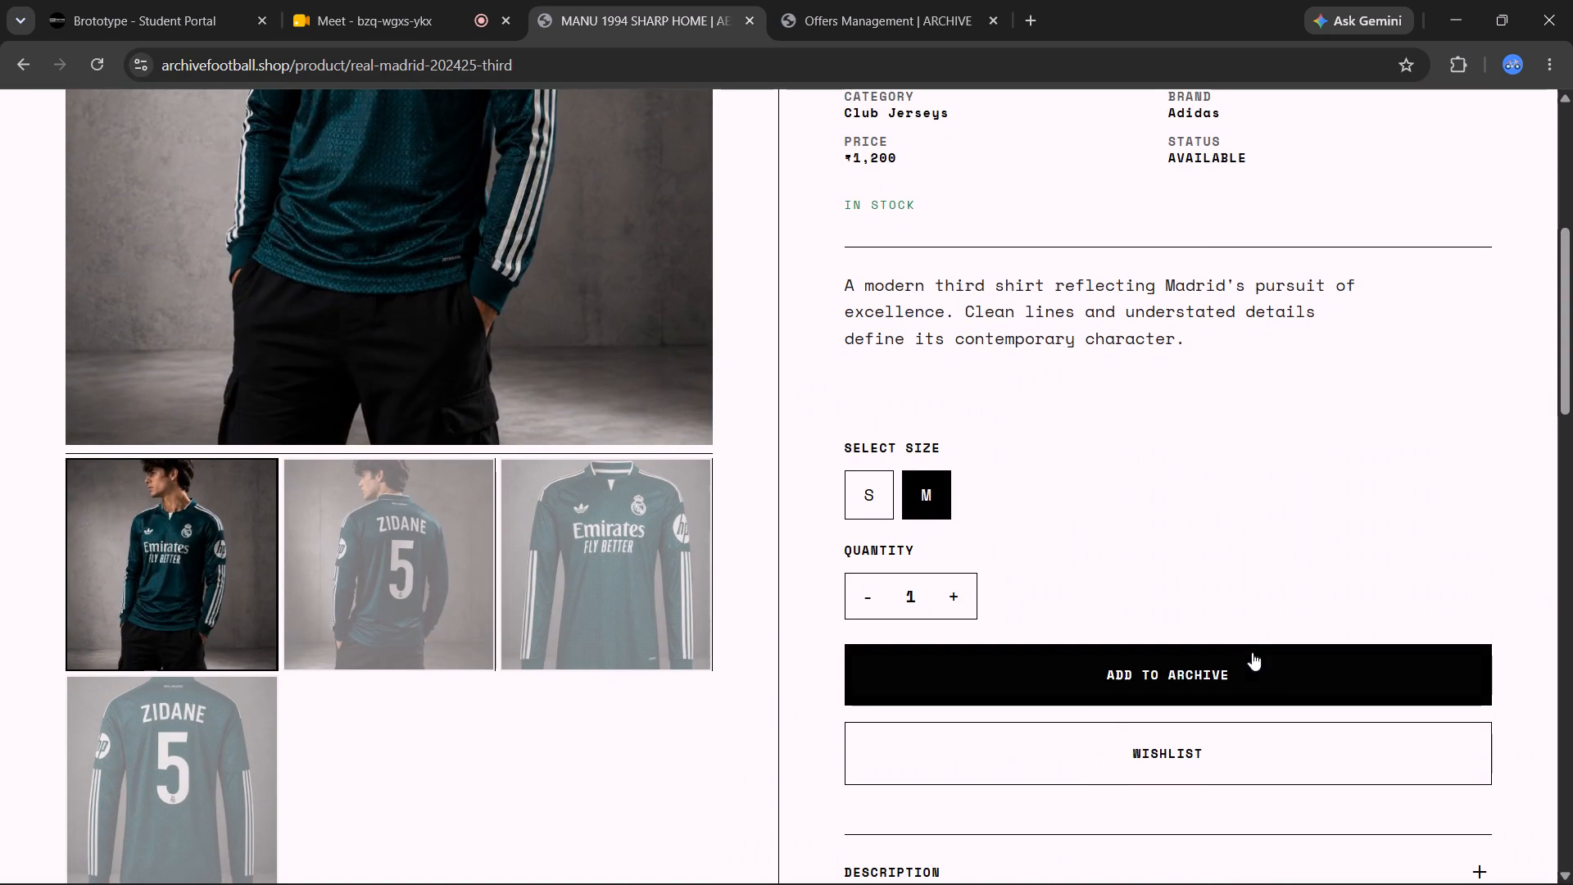
left_click(1227, 670)
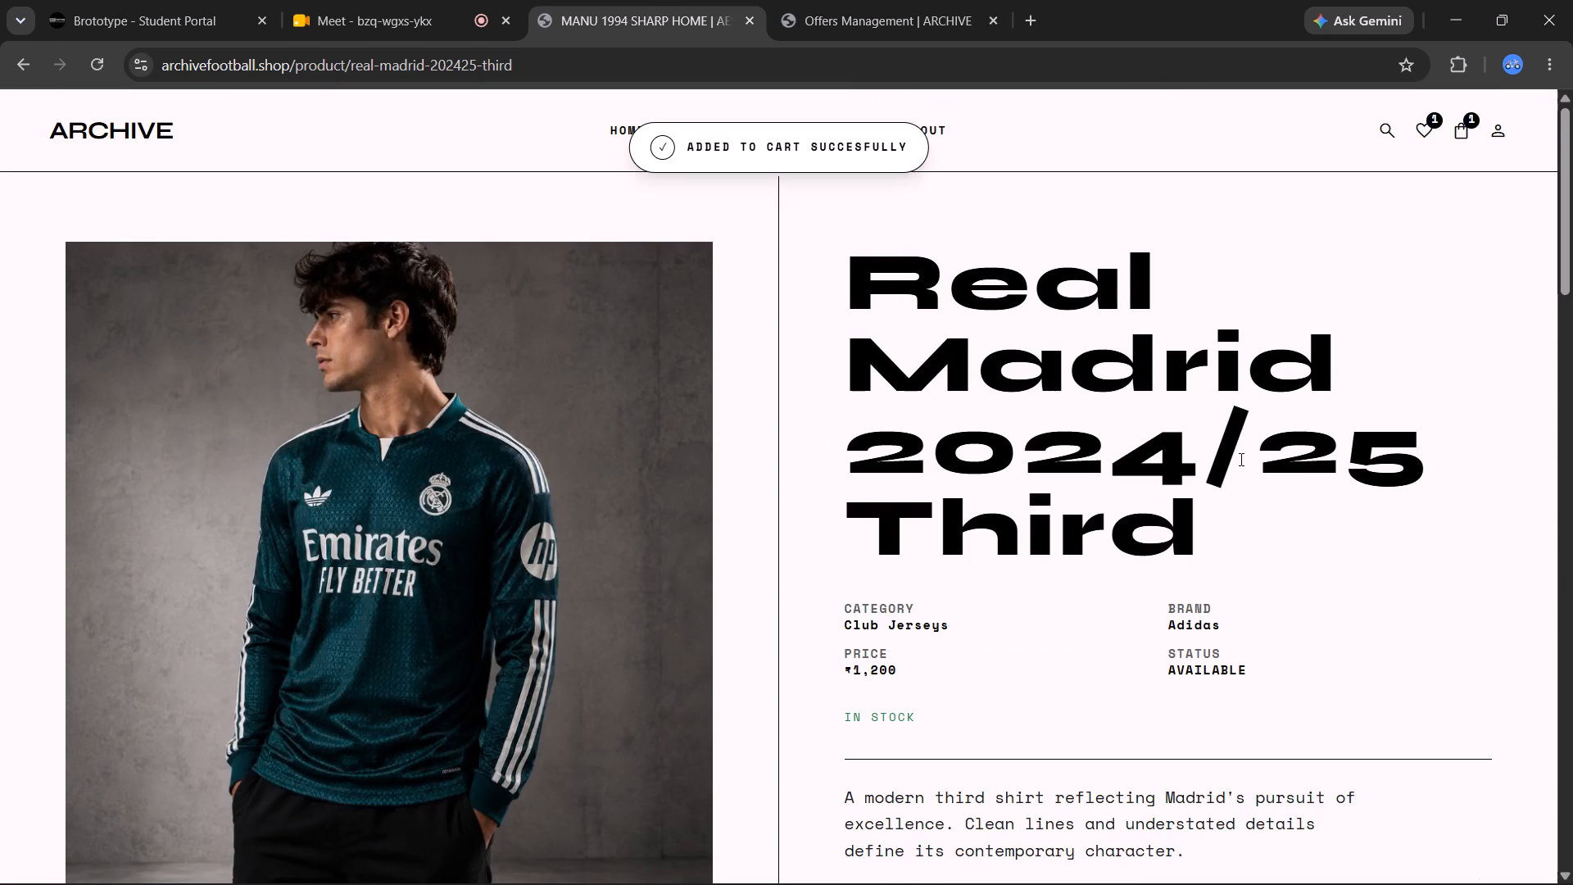
Return to the shop listing and open the test category product on page 2 of All Jerseys.
scroll(1236, 460, "down", 1)
scroll(1236, 460, "up", 4)
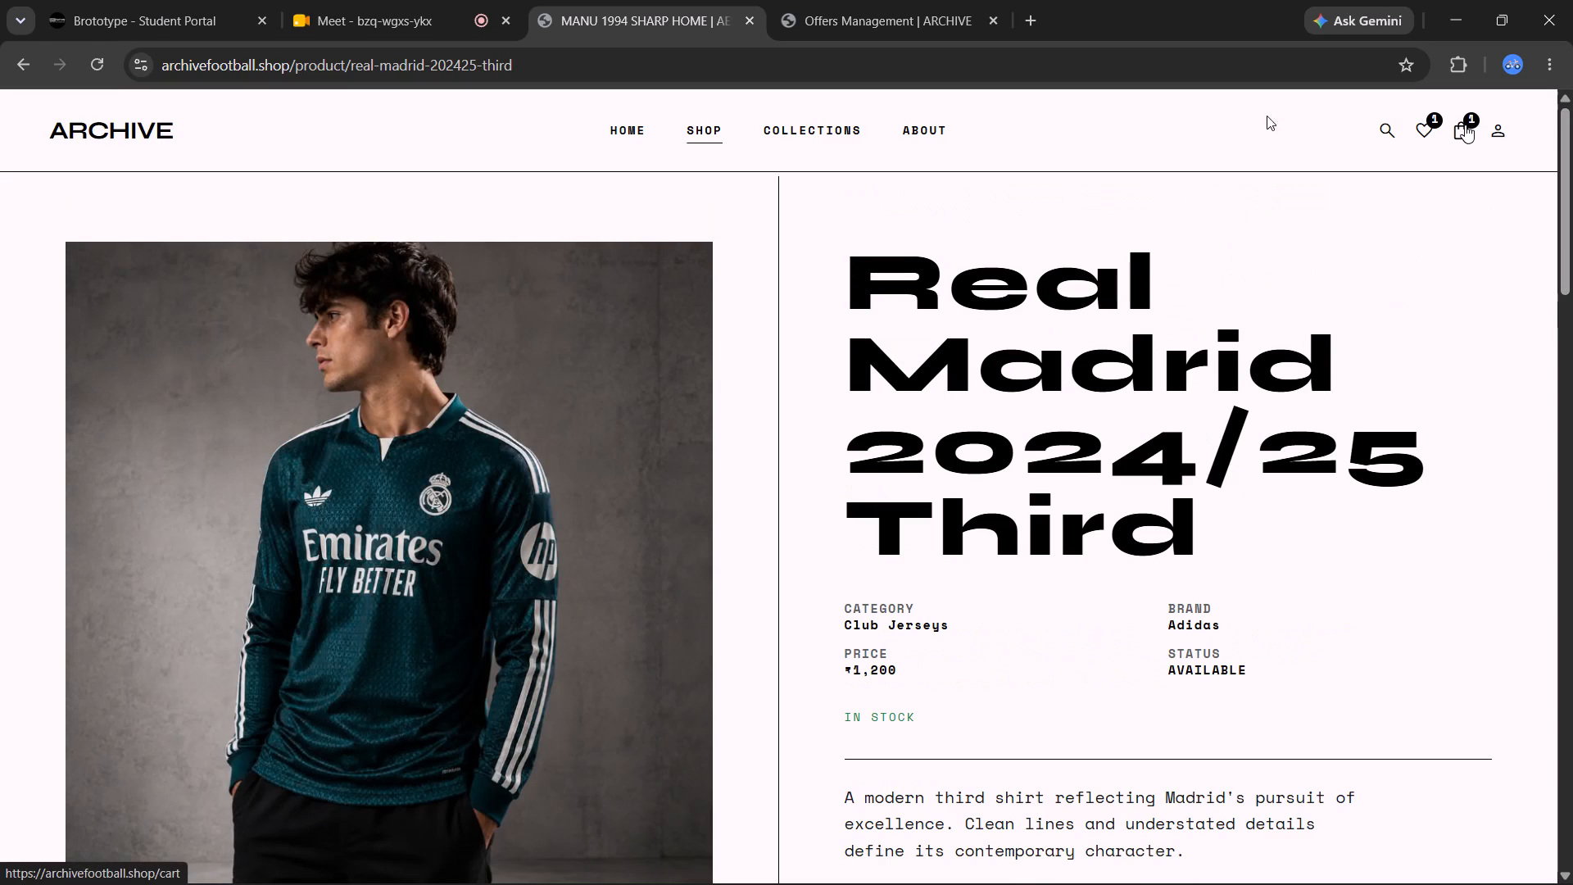
left_click(636, 133)
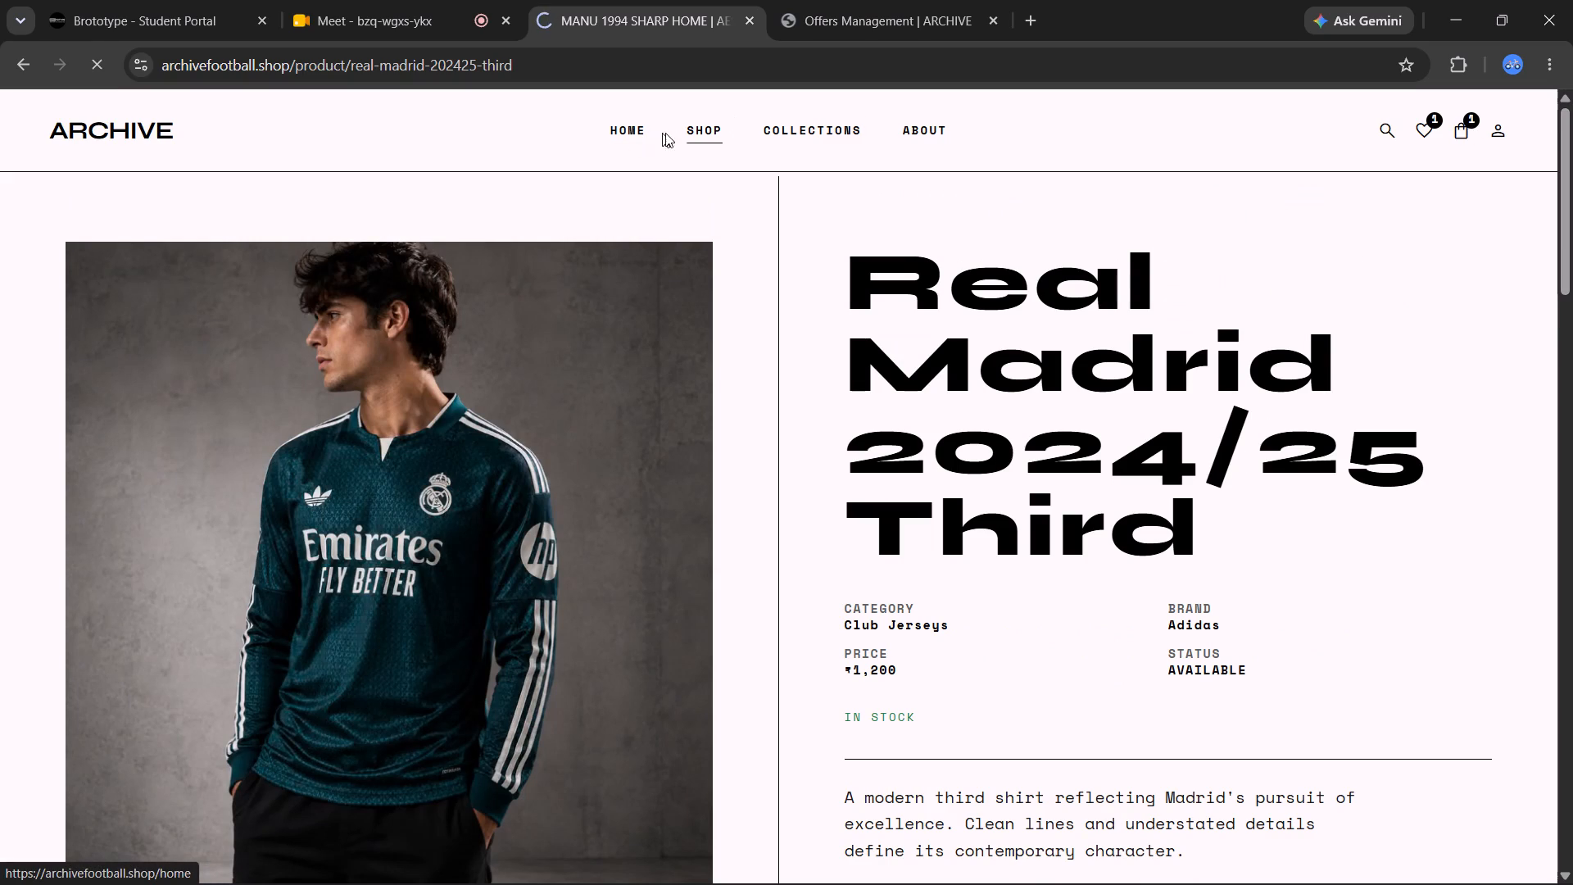
triple_click(712, 135)
left_click(712, 135)
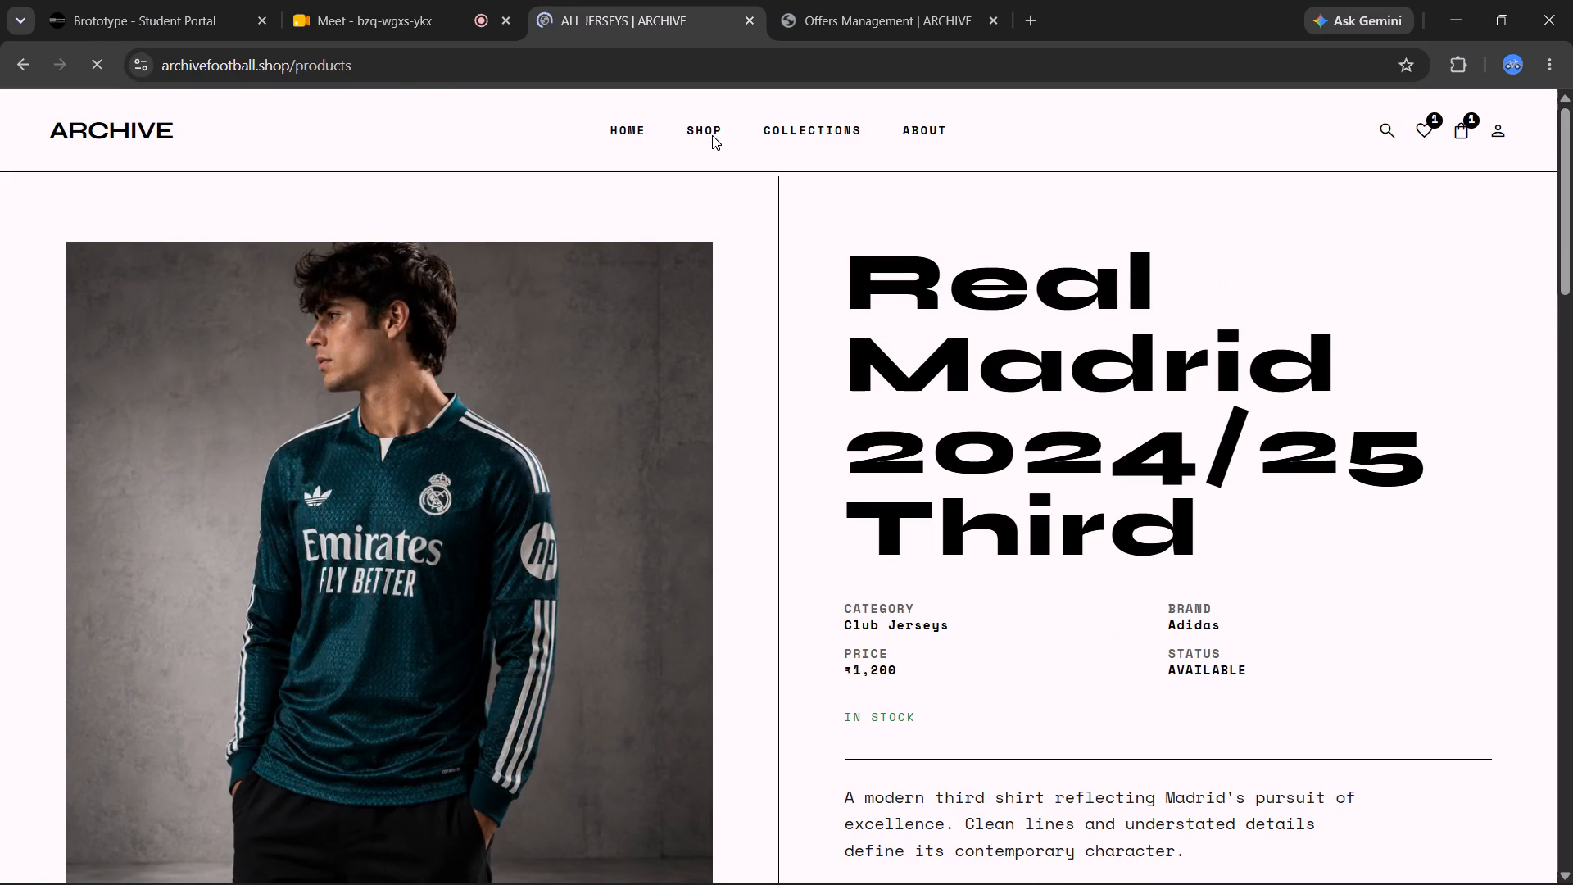
left_click(712, 135)
scroll(732, 462, "down", 6)
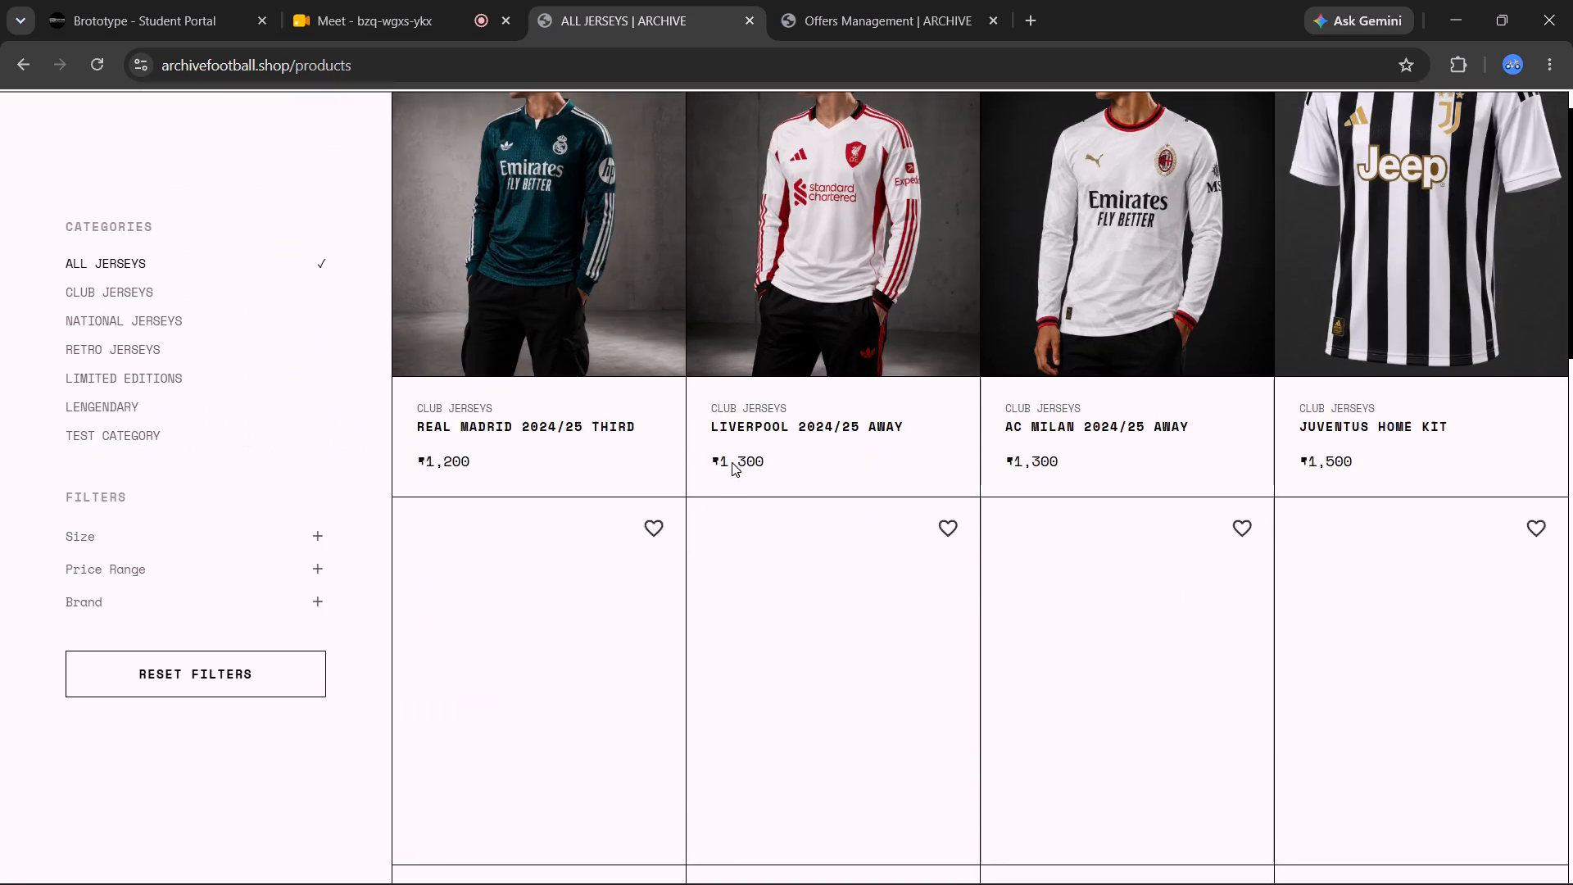
scroll(732, 462, "down", 2)
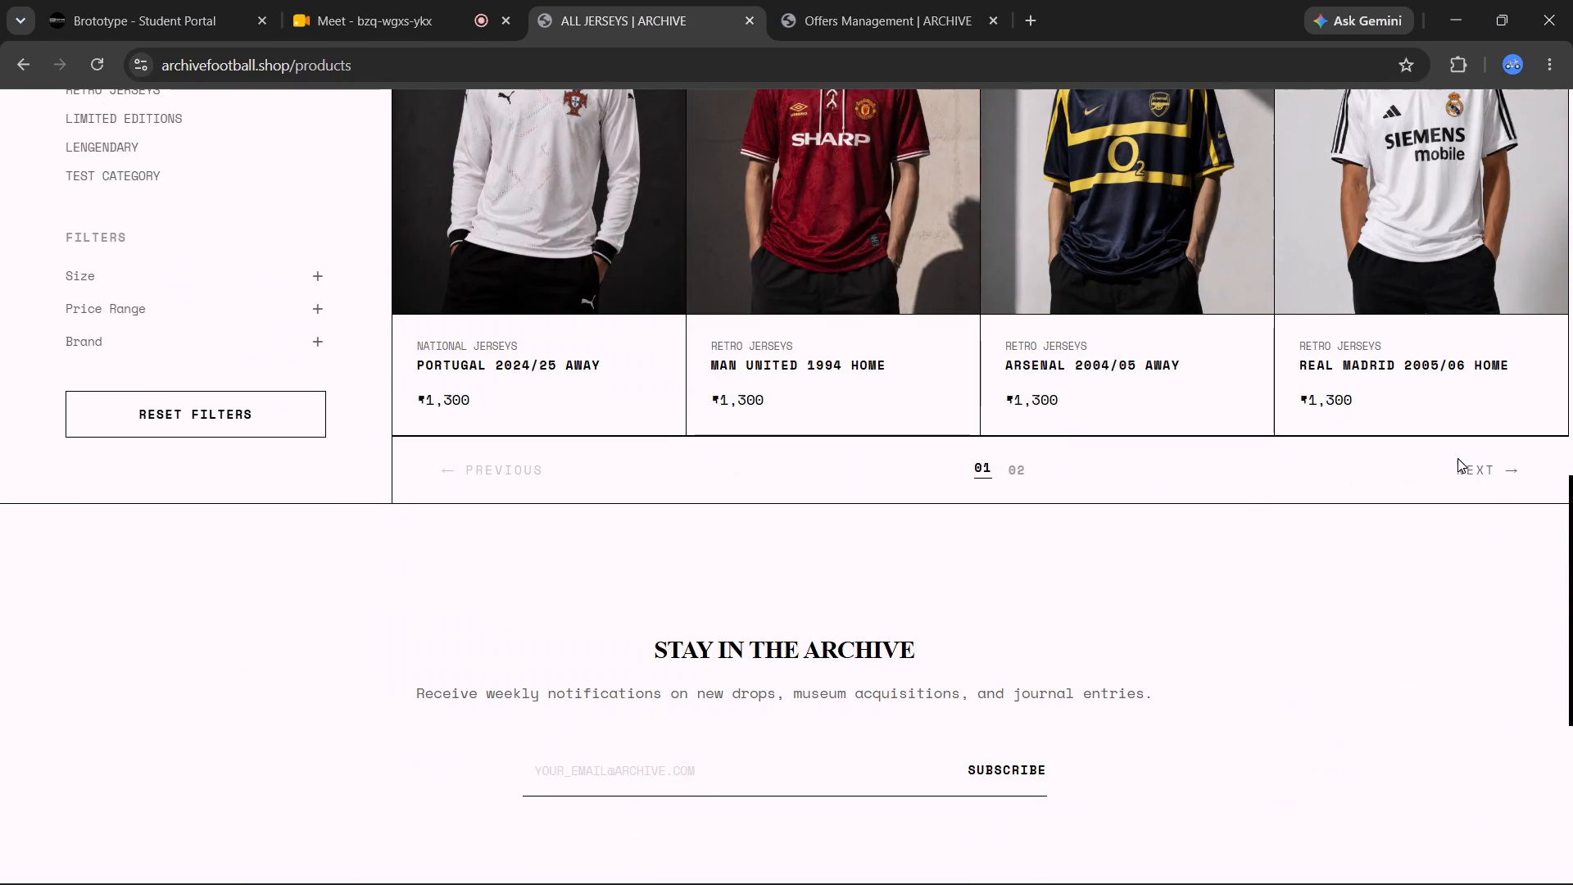
left_click(1457, 457)
left_click(1469, 464)
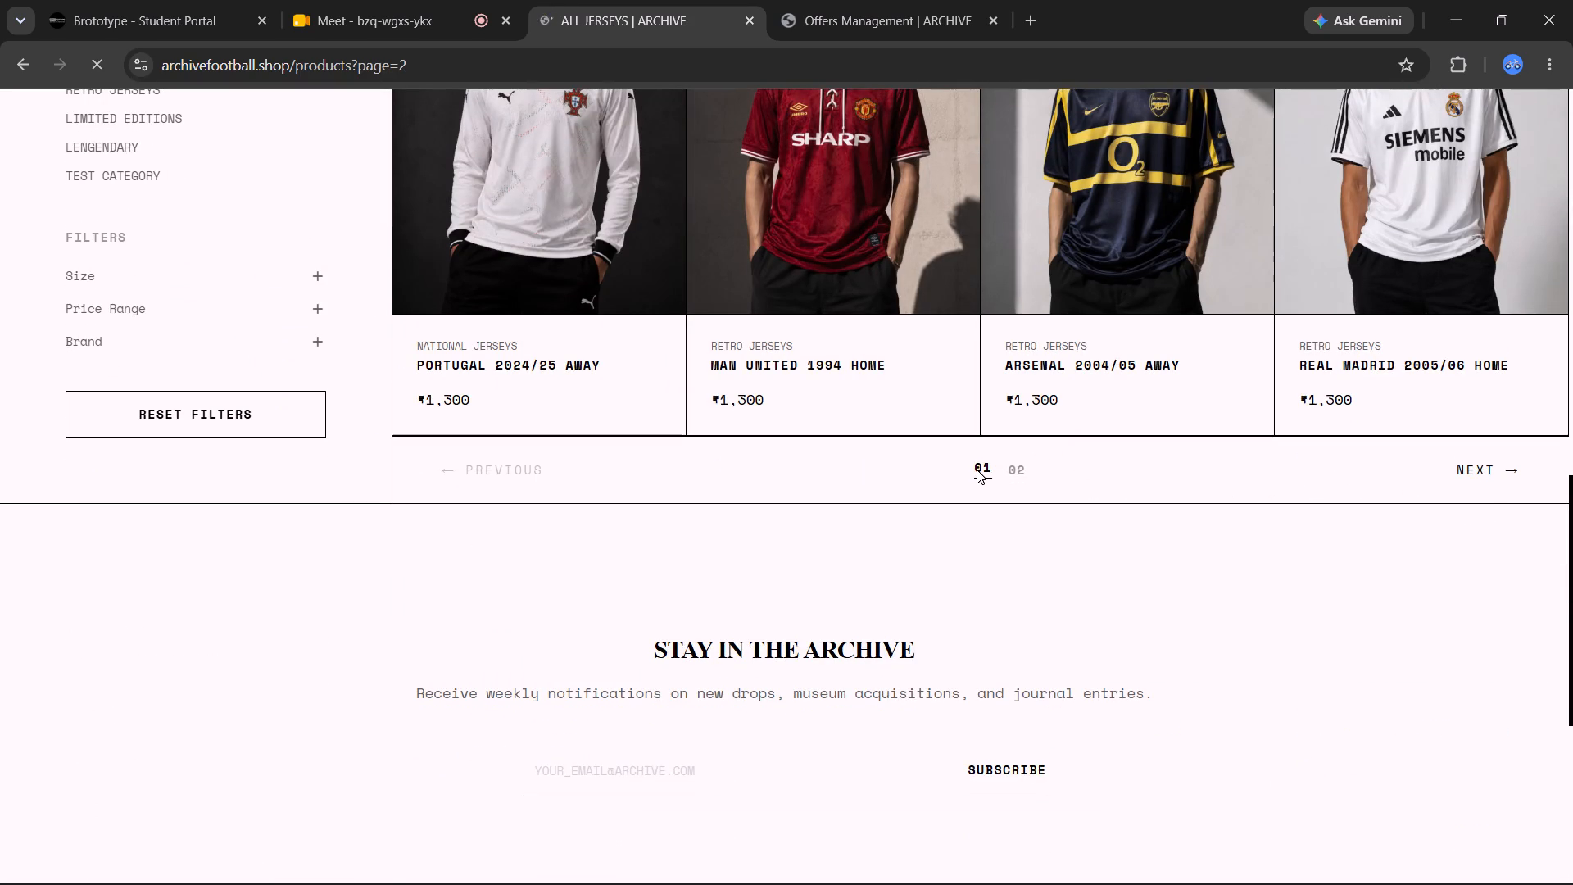
scroll(700, 493, "down", 2)
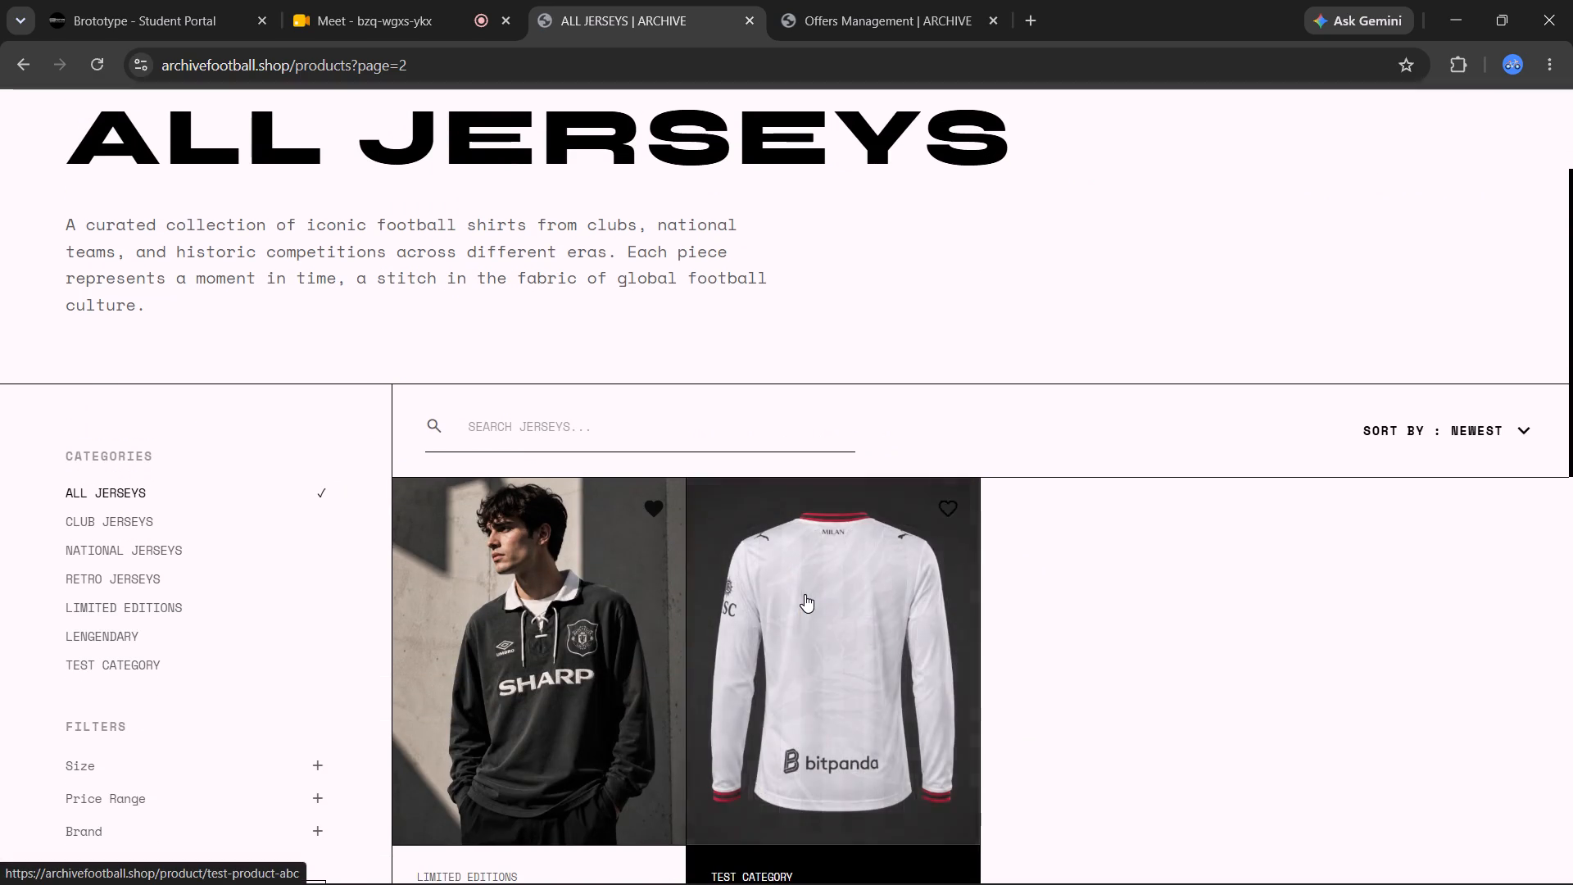
left_click(805, 594)
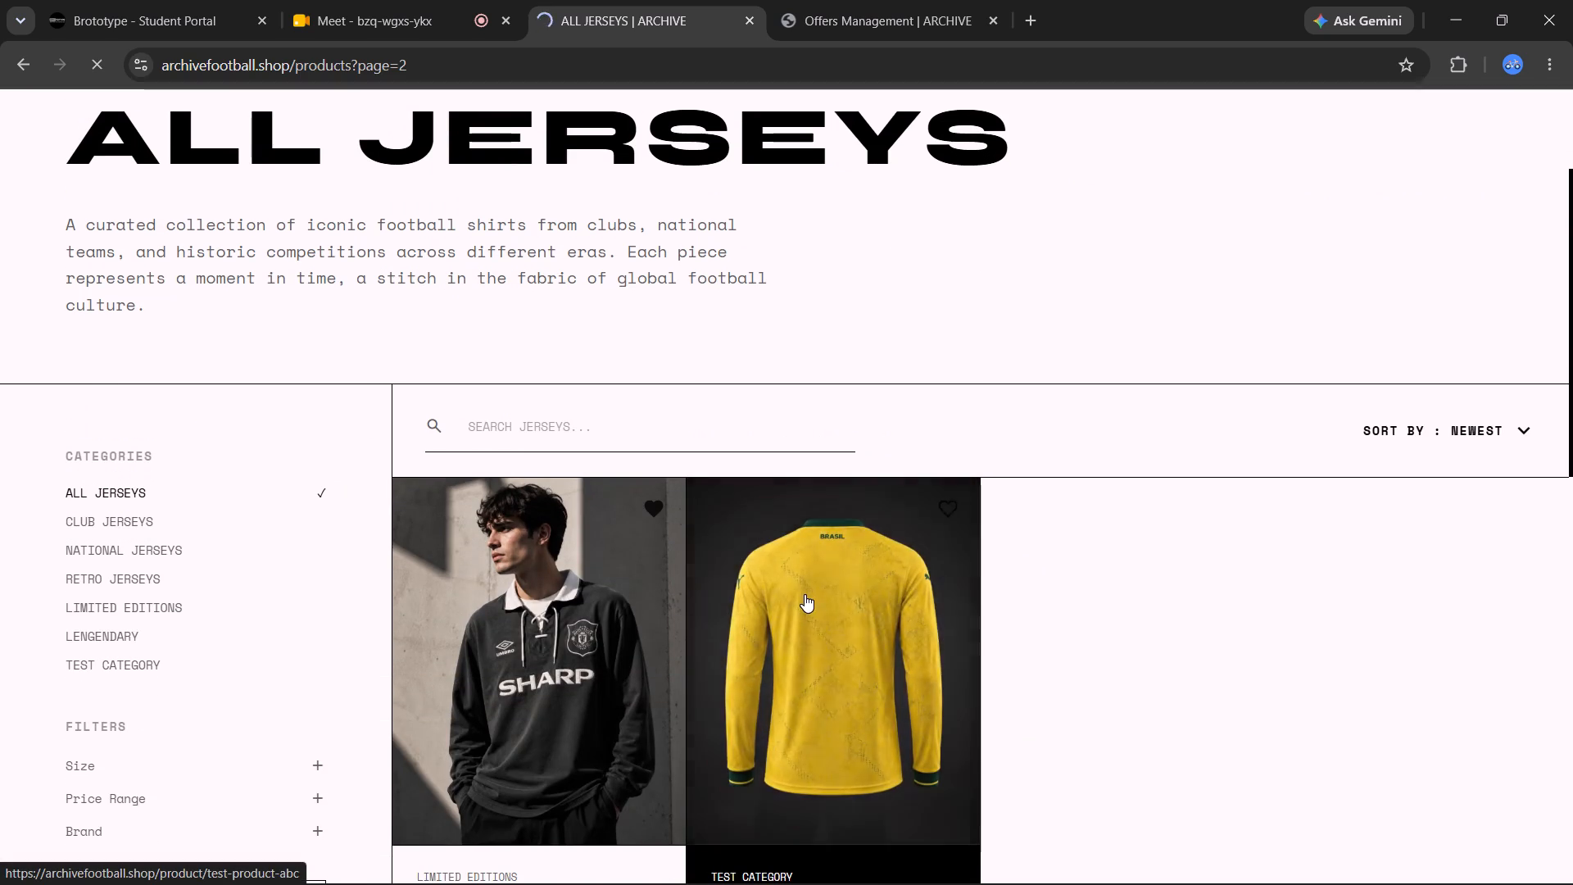
Add one TEST PRODUCT abc in size L to the cart.
scroll(1107, 564, "down", 1)
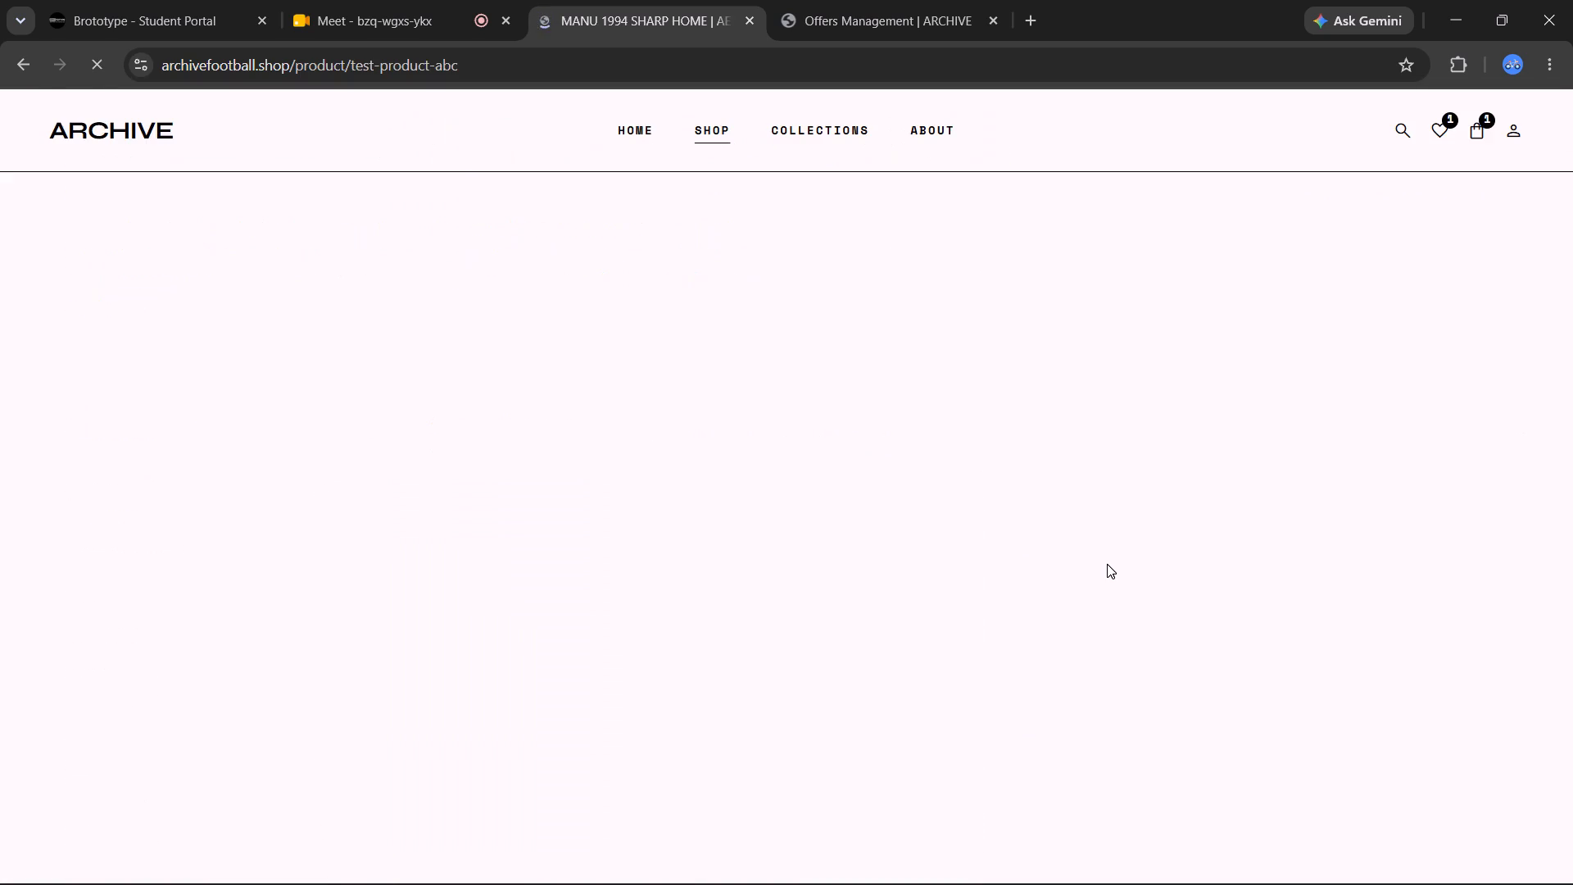
scroll(1107, 564, "down", 2)
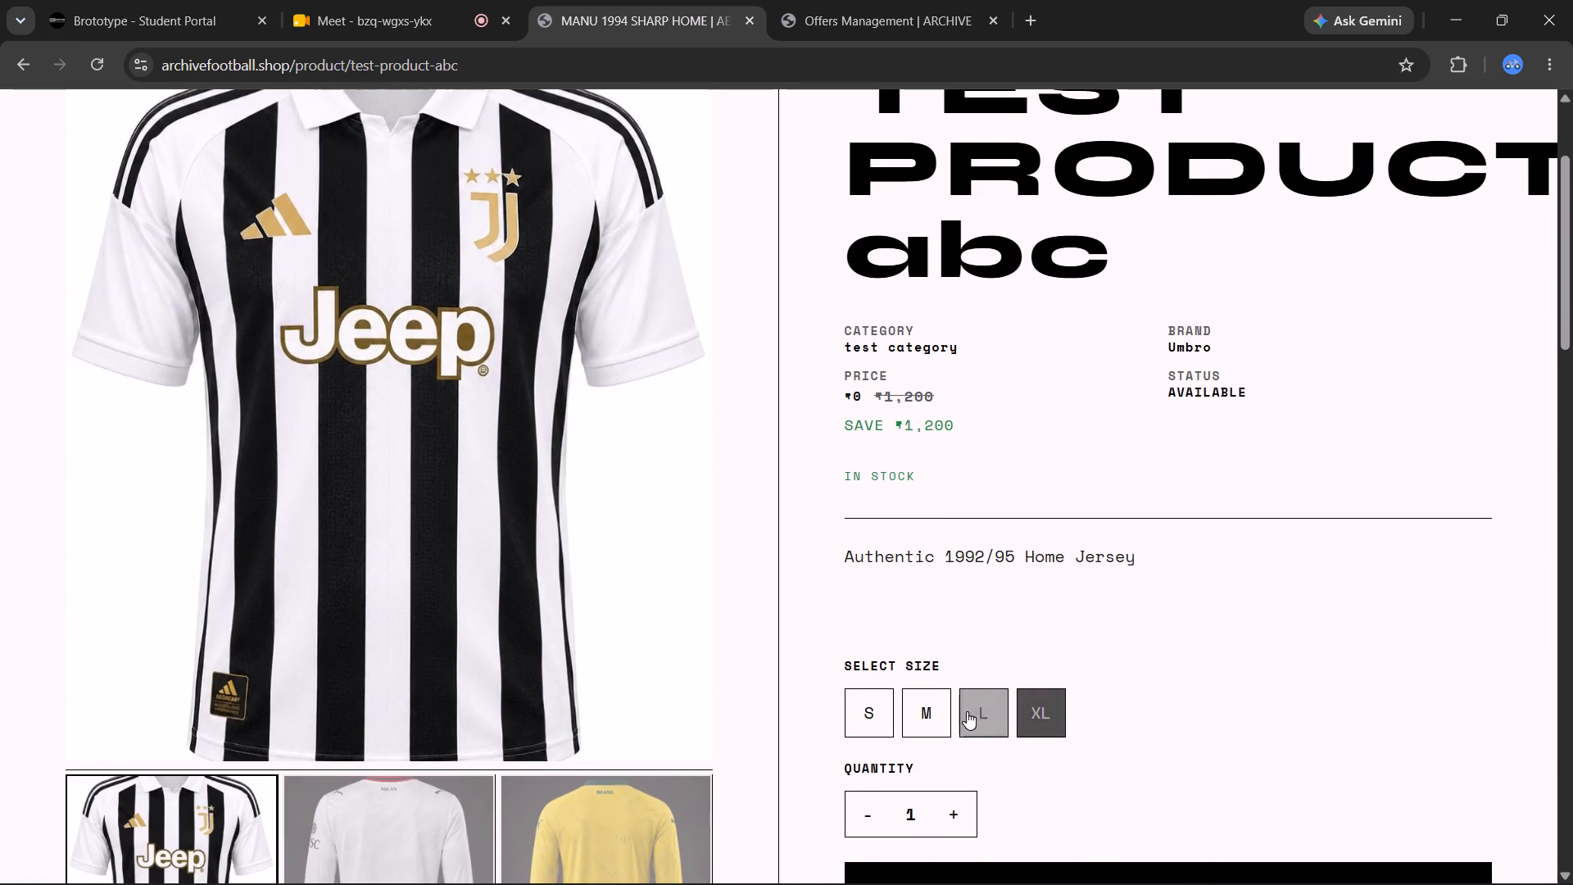
left_click(967, 711)
scroll(967, 711, "down", 2)
left_click(1027, 685)
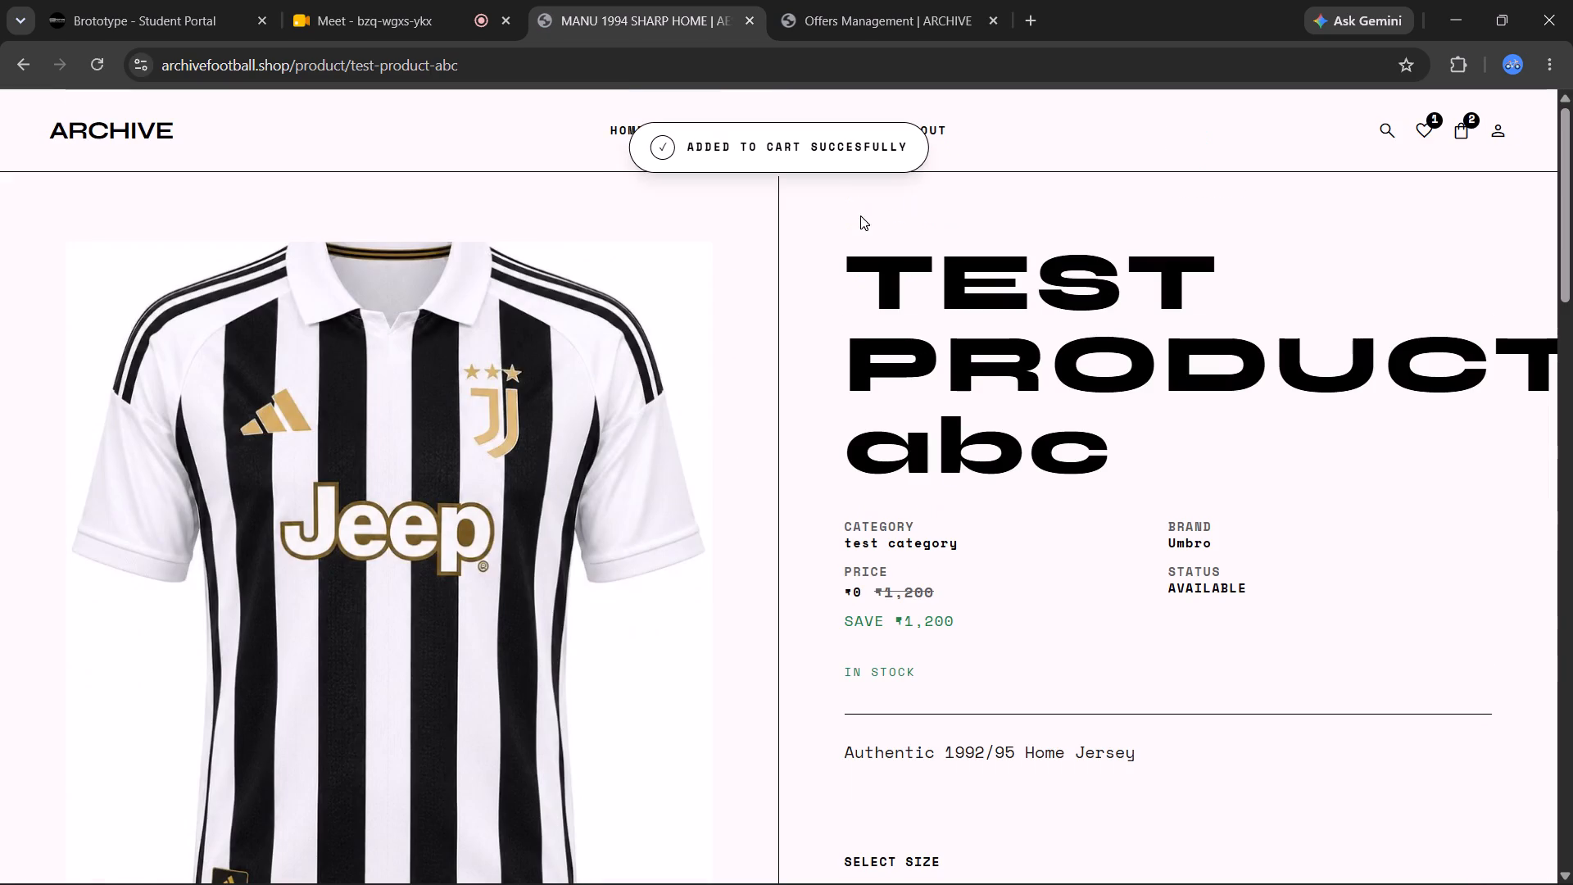
scroll(972, 564, "down", 2)
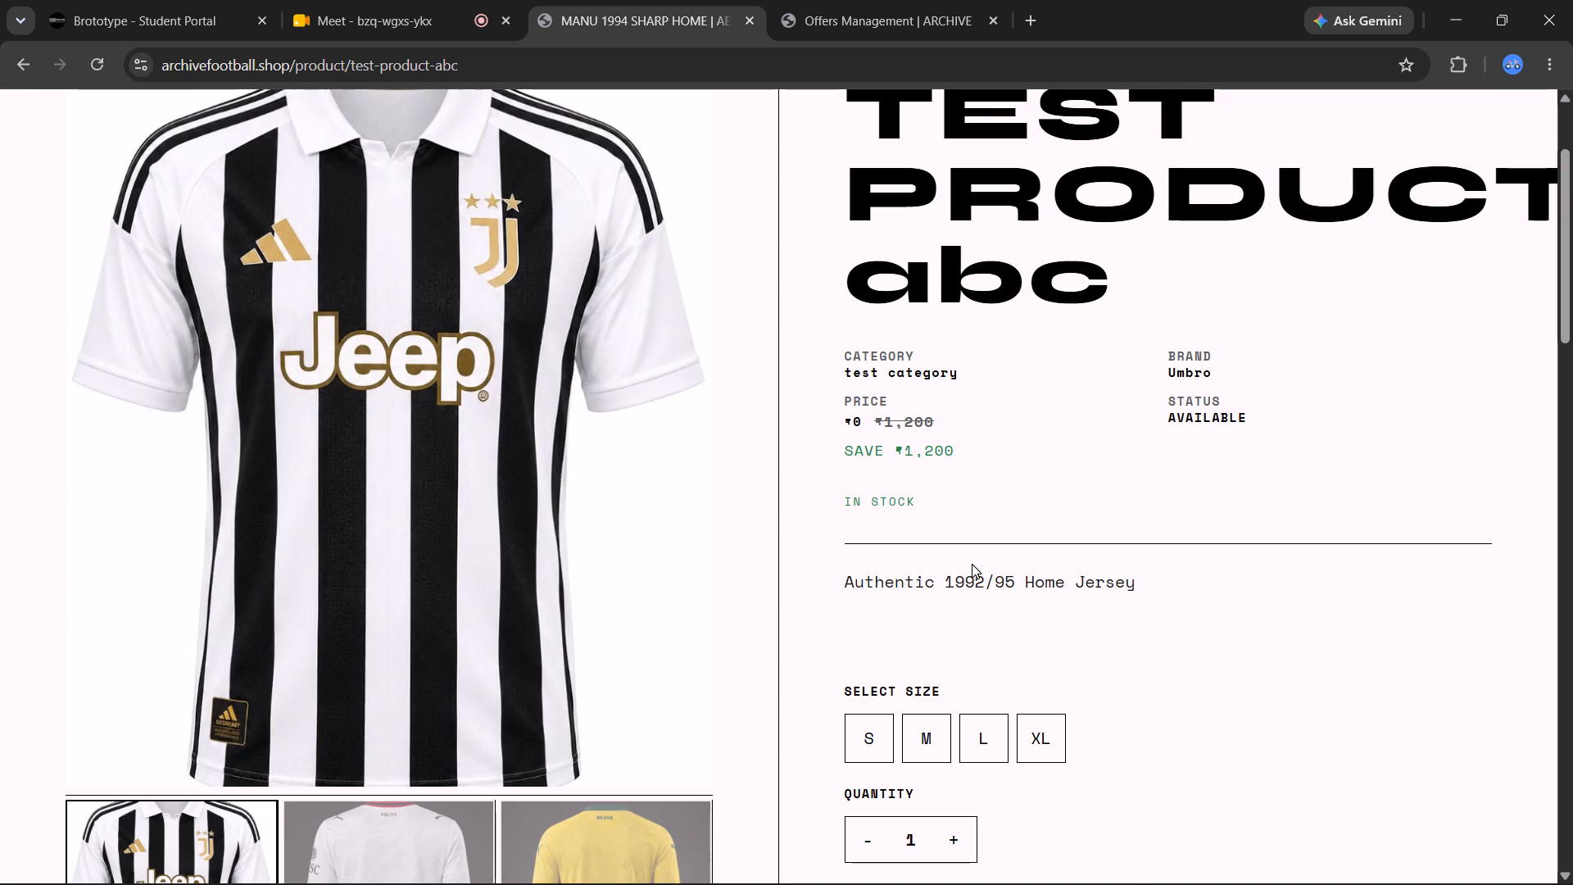
Switch to the admin offers page and start a new offer named productoffertest.
left_click(891, 0)
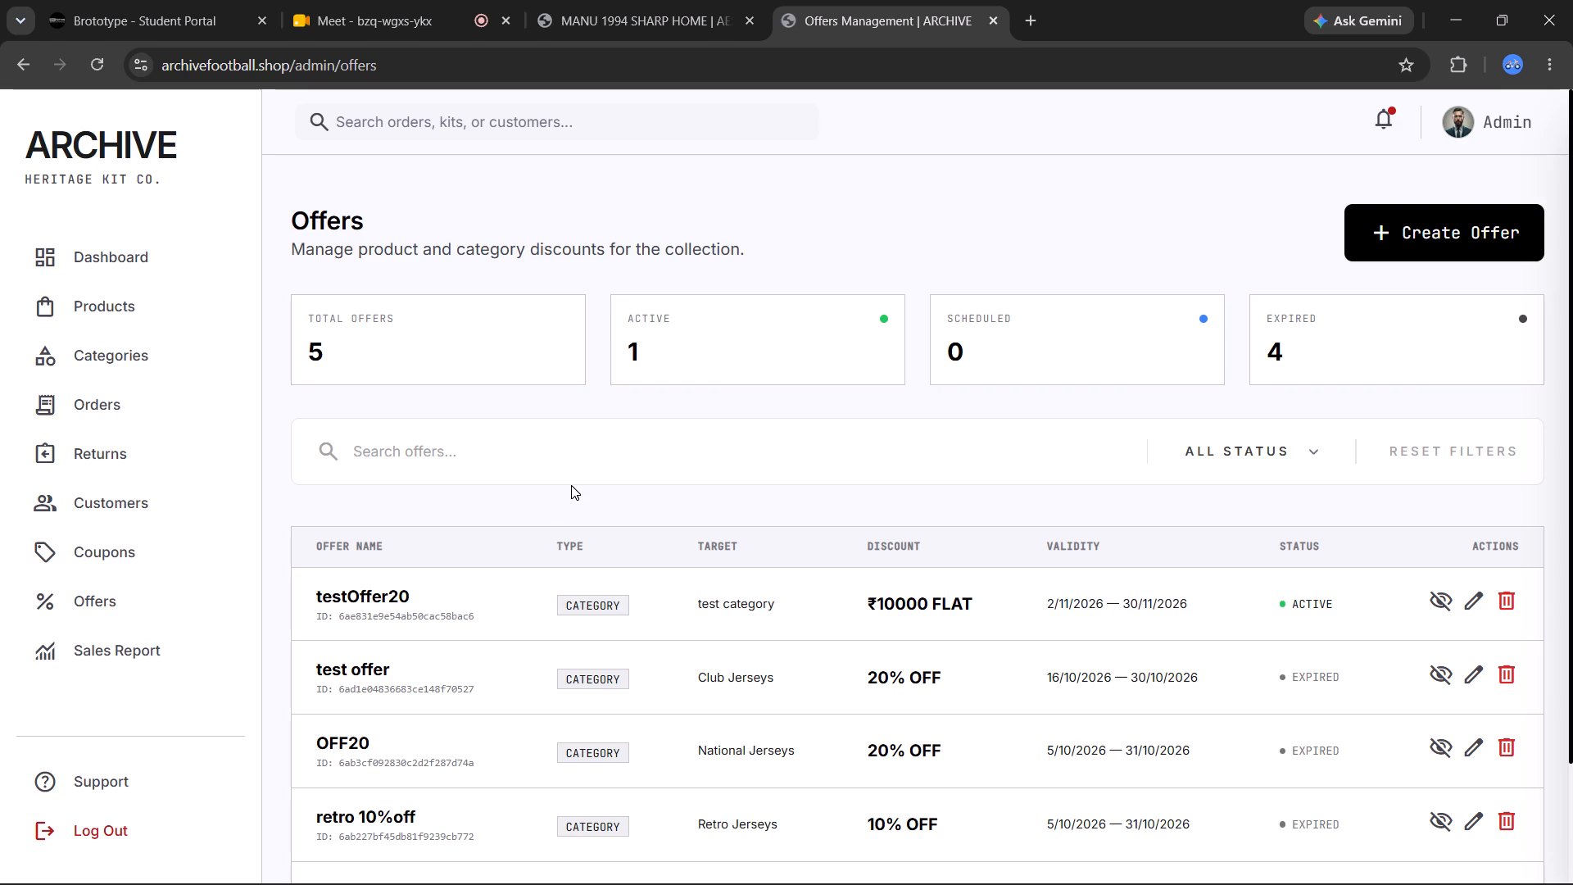
left_click(134, 587)
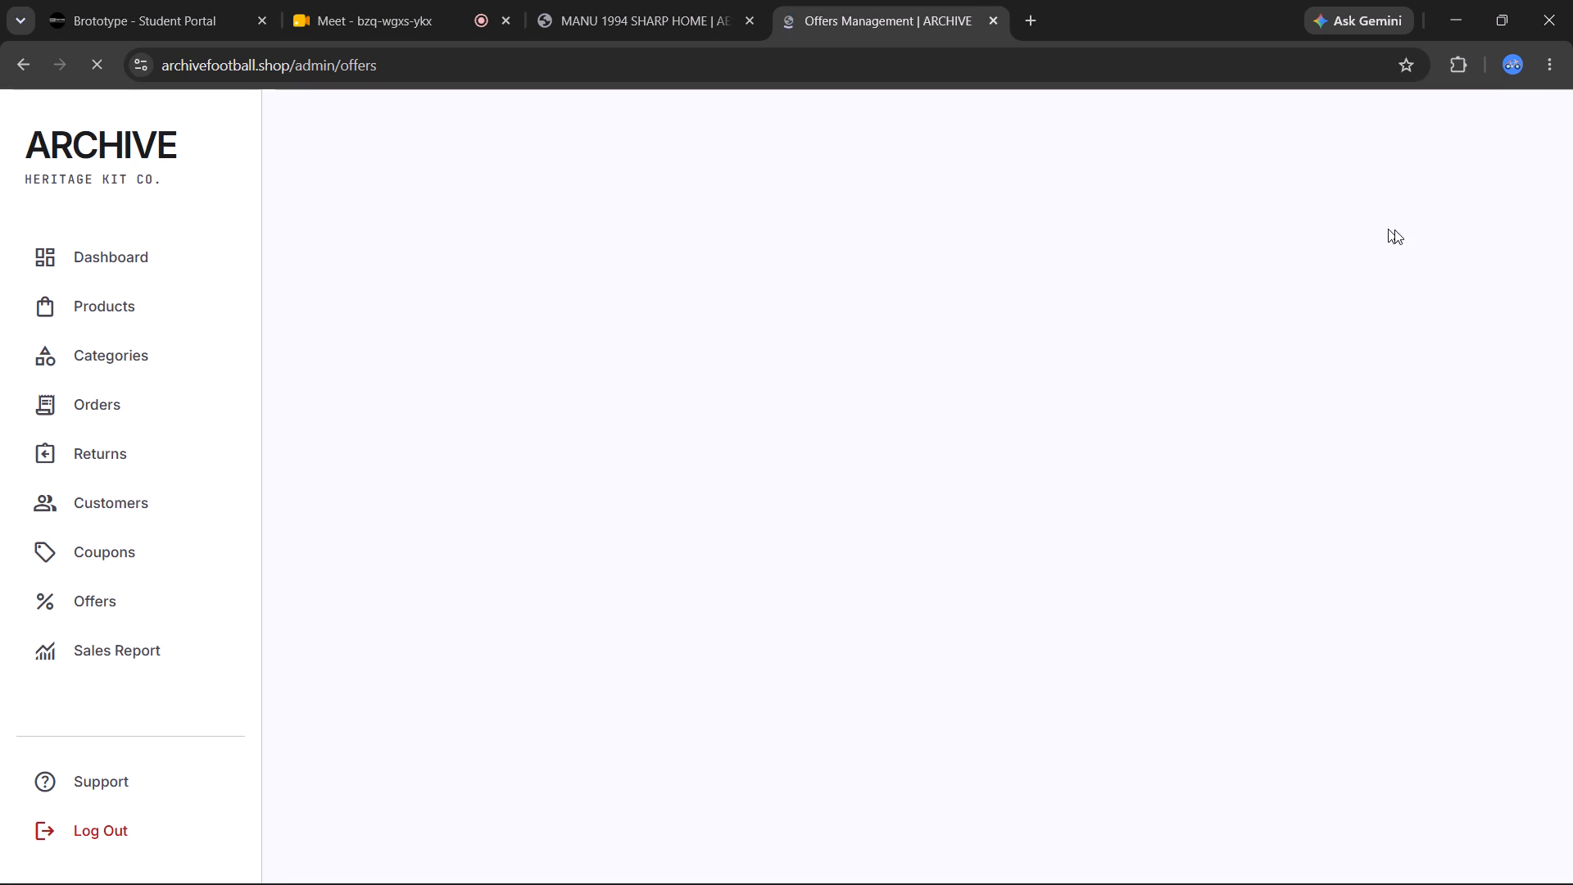
left_click(1424, 231)
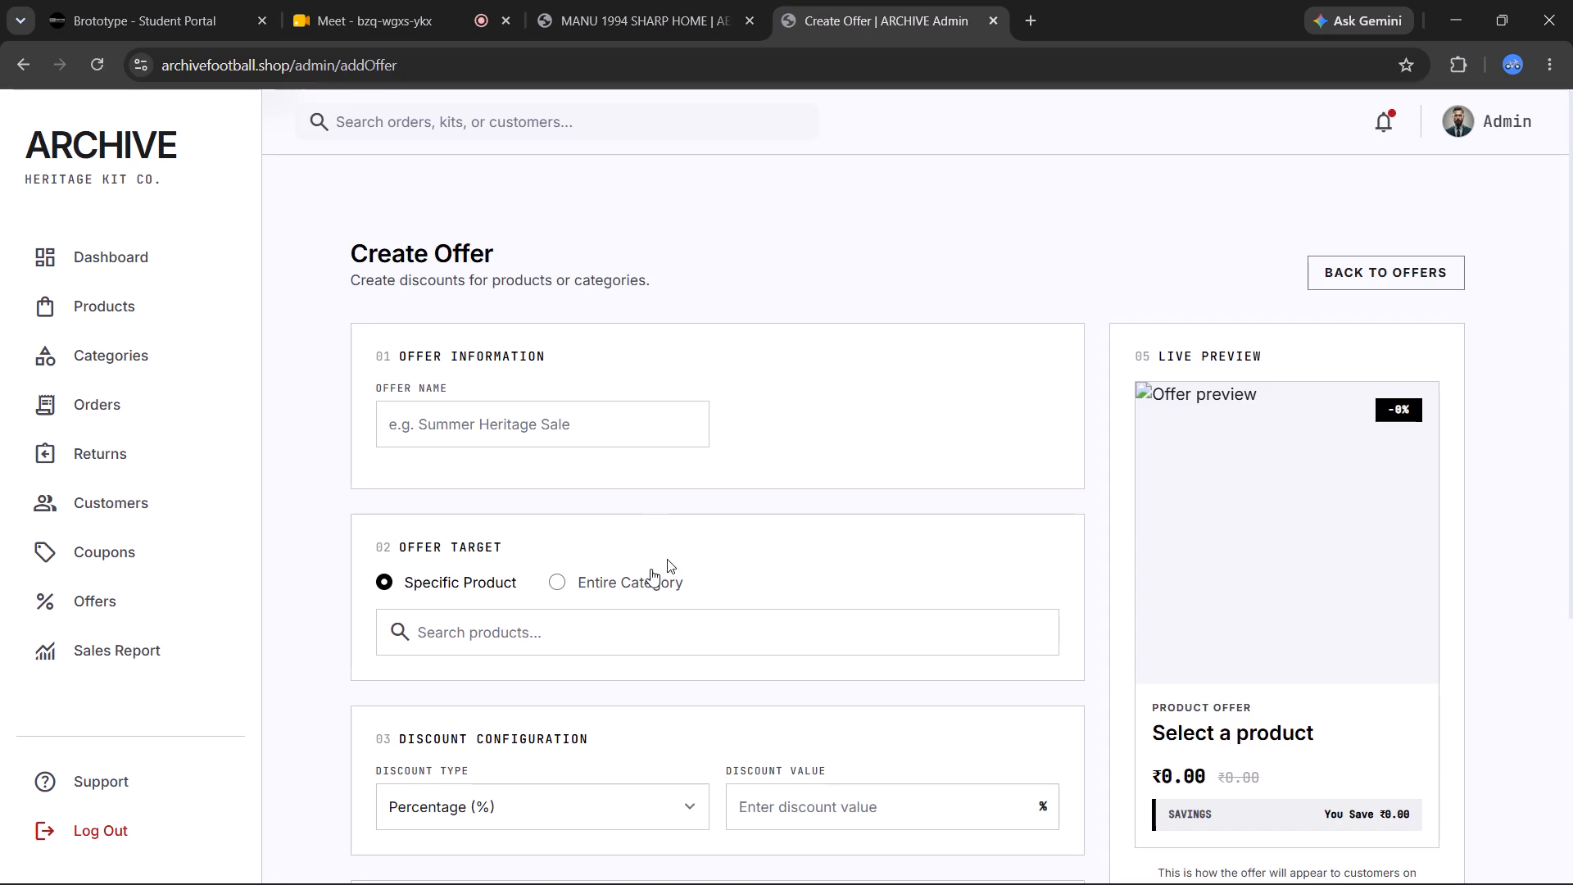
scroll(492, 624, "down", 1)
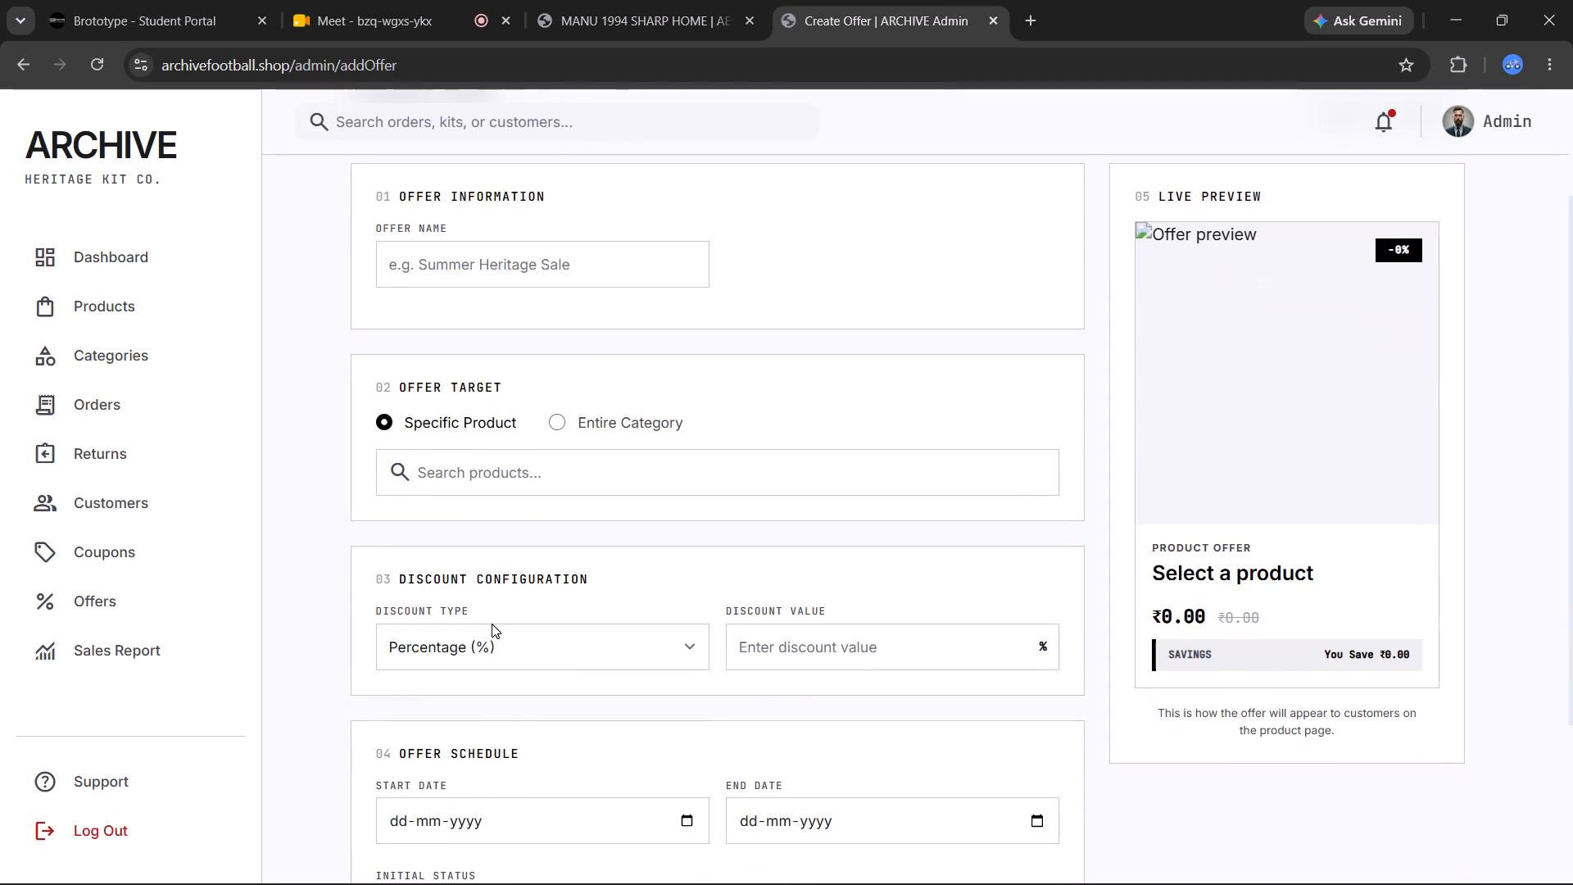
left_click(599, 278)
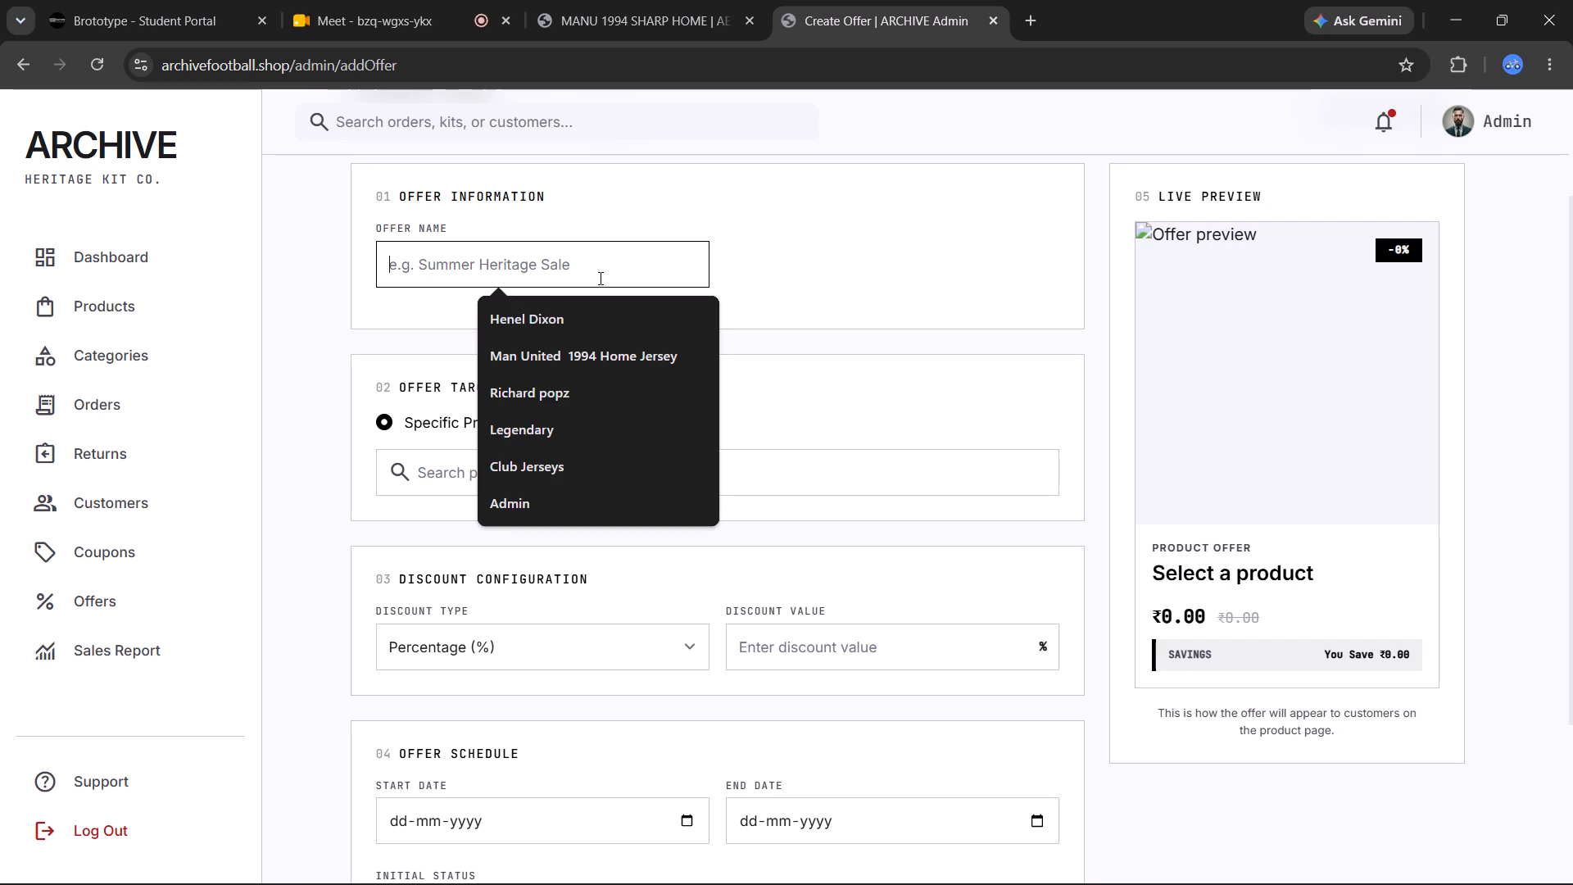
type("te")
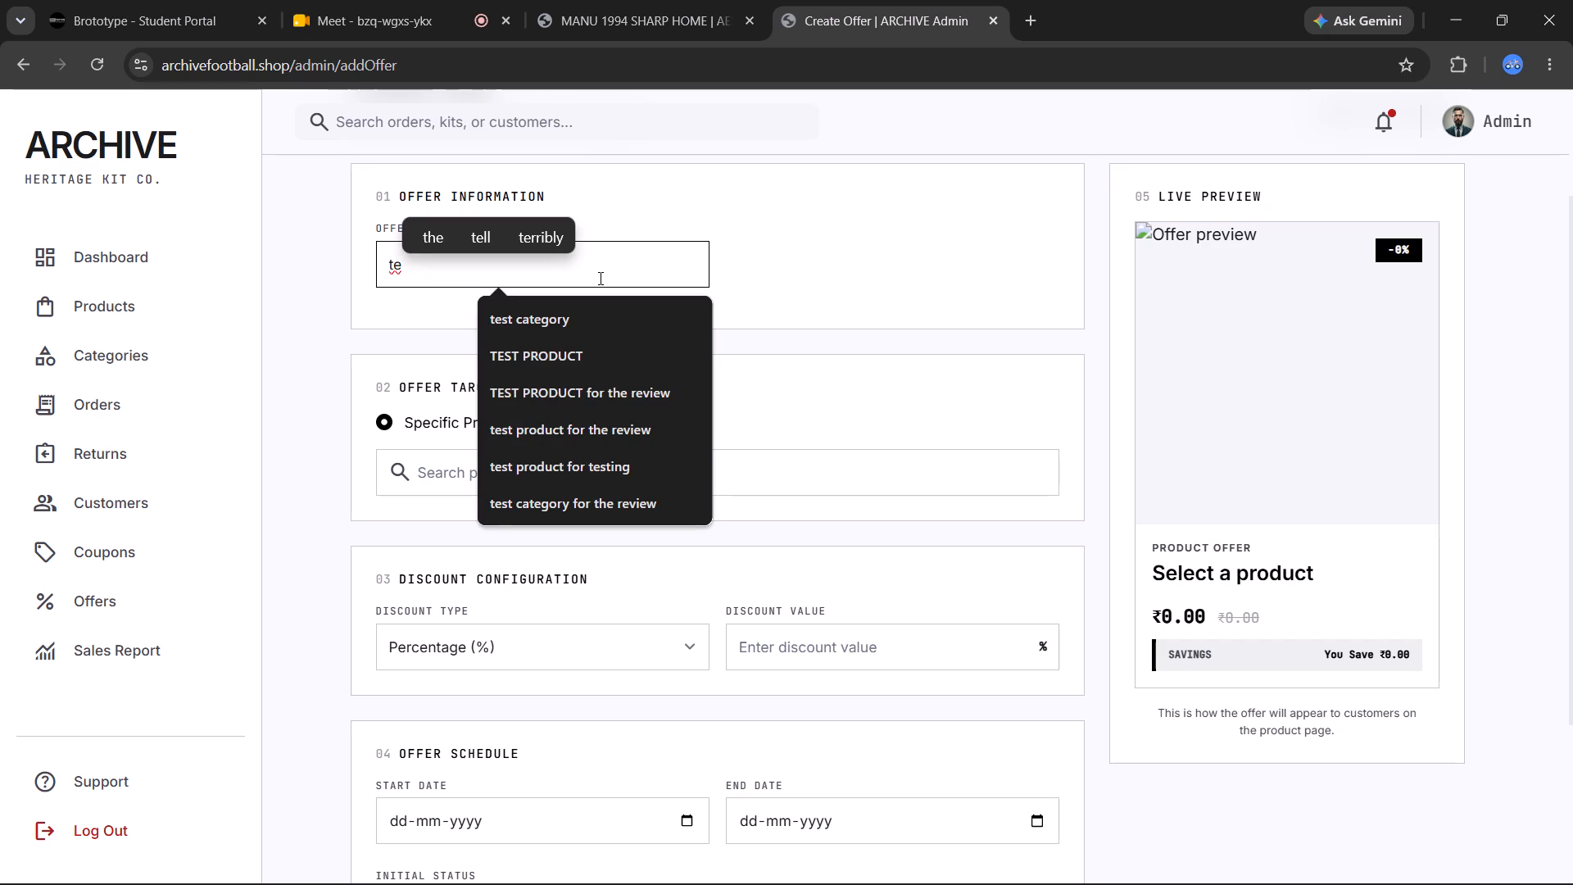
key("BackSpace")
key("BackSpace")
type("productoffer")
type("test")
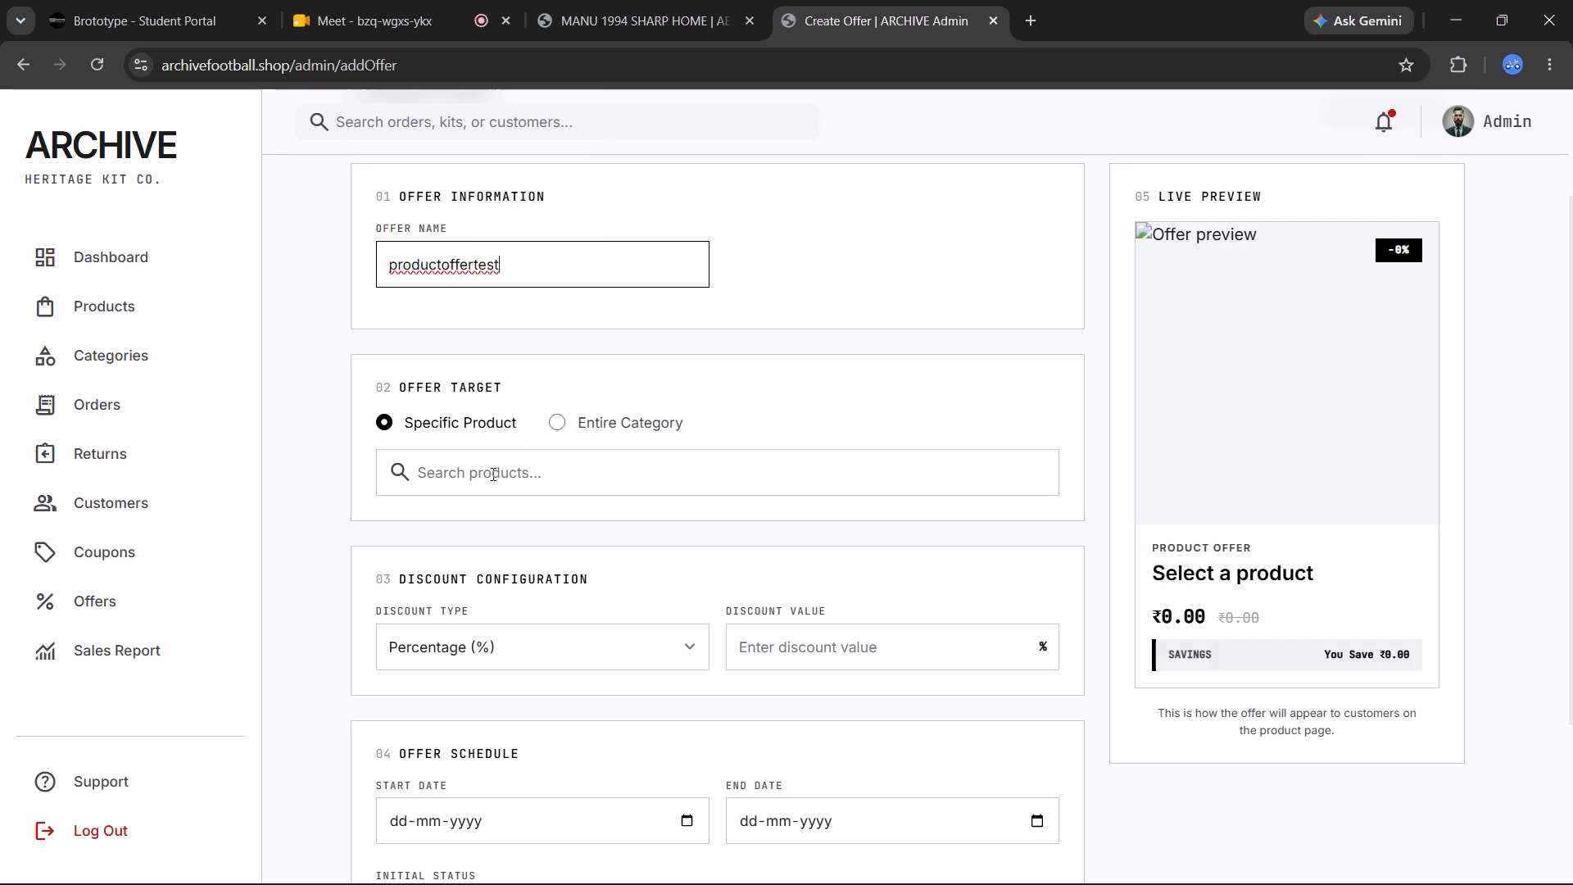
Target the offer at the specific product TEST PRODUCT abc with a percentage discount of 10.
left_click(492, 474)
type("abc")
left_click(494, 533)
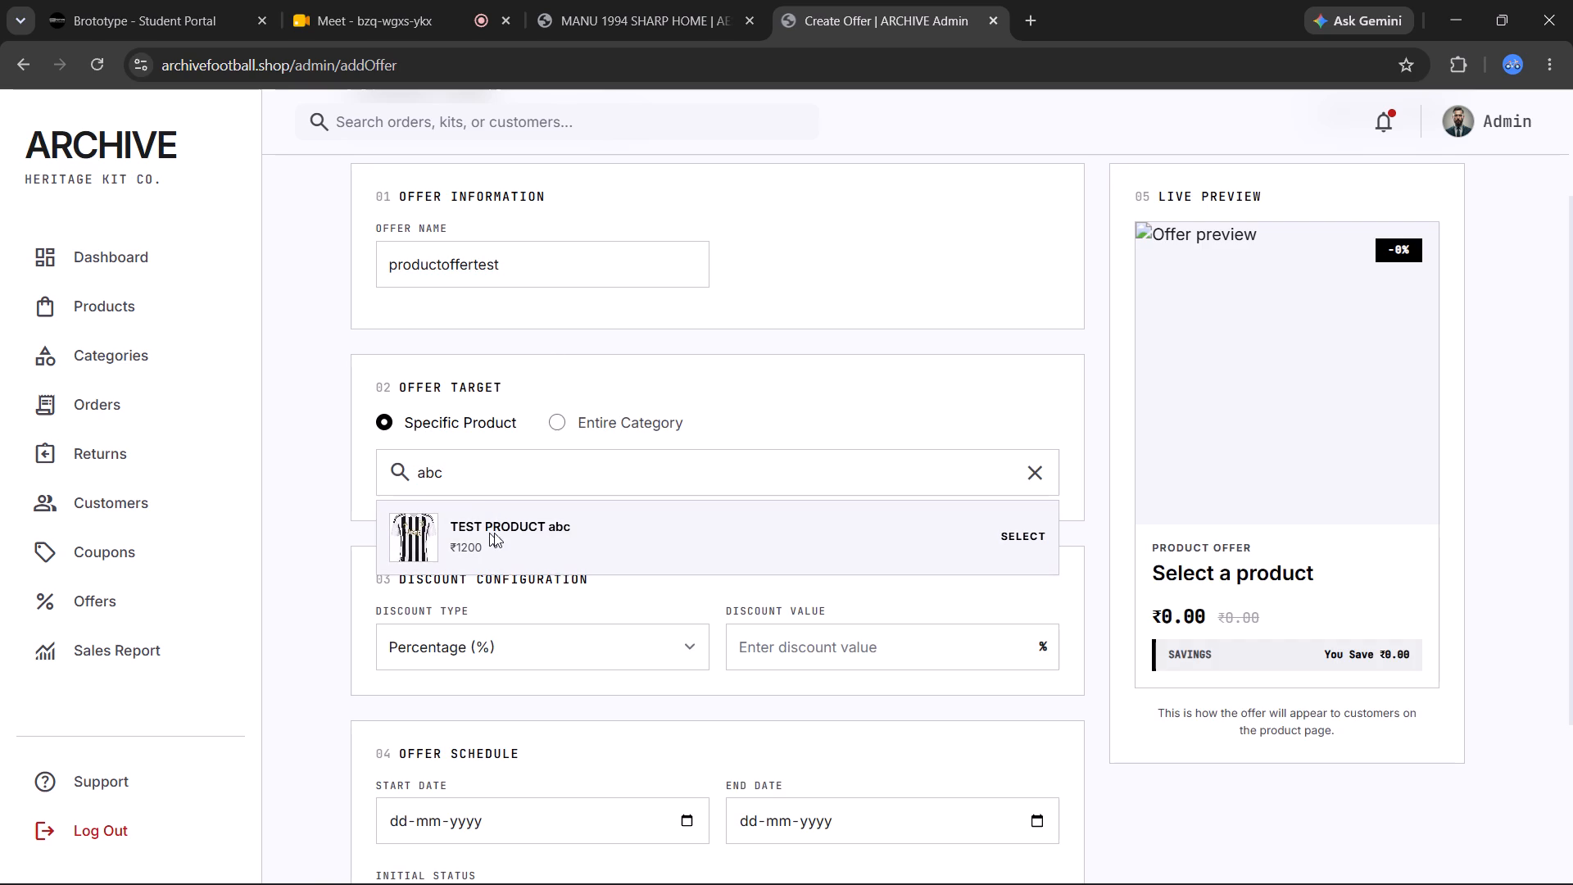
scroll(450, 623, "down", 3)
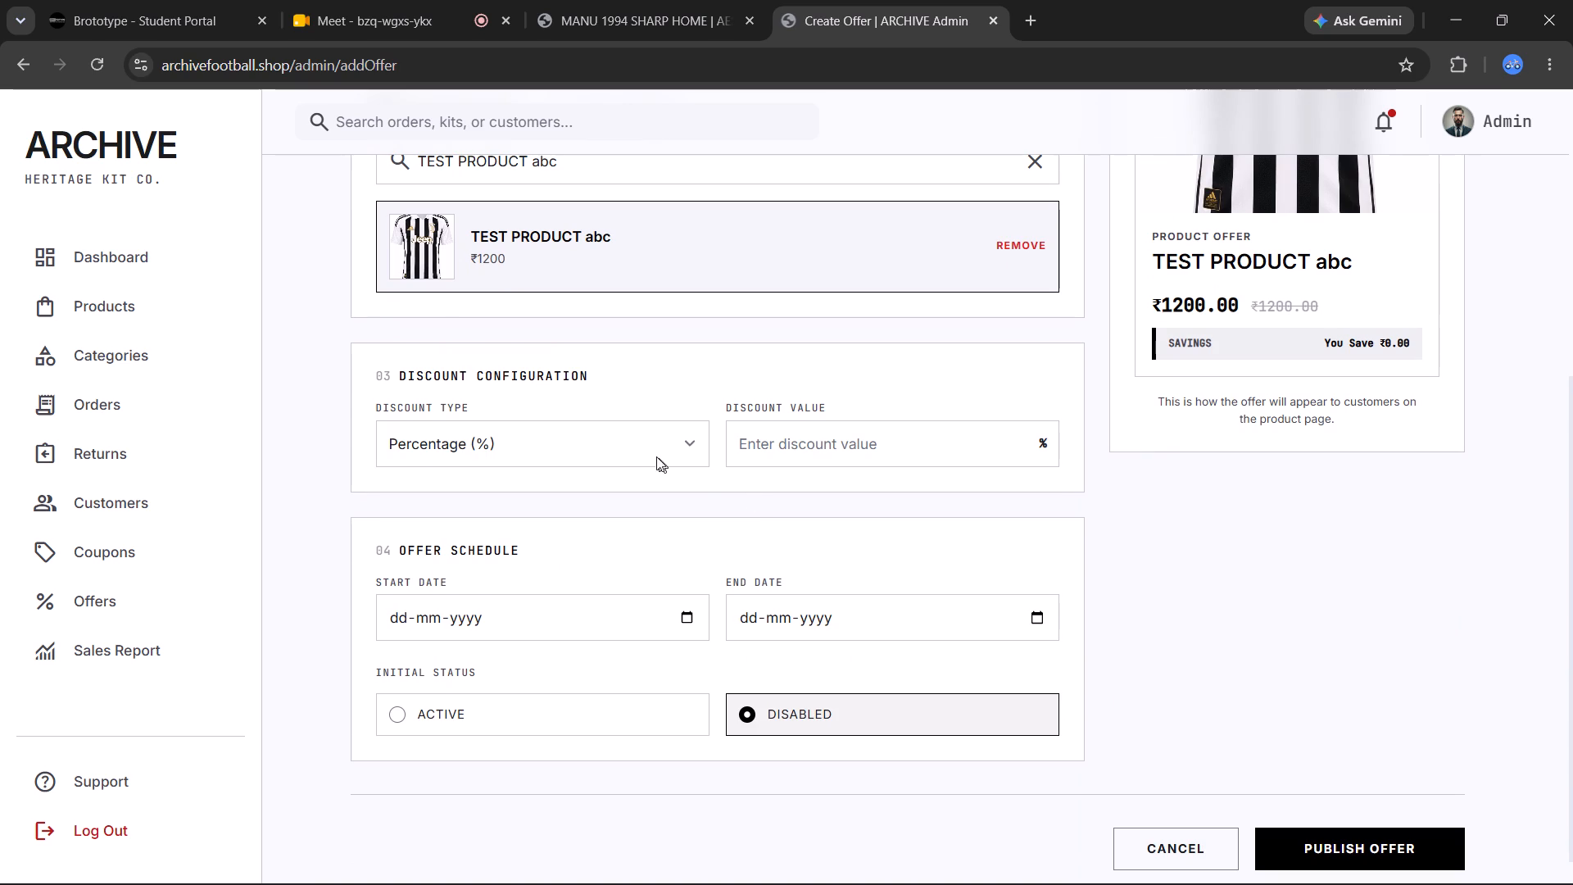
left_click(687, 447)
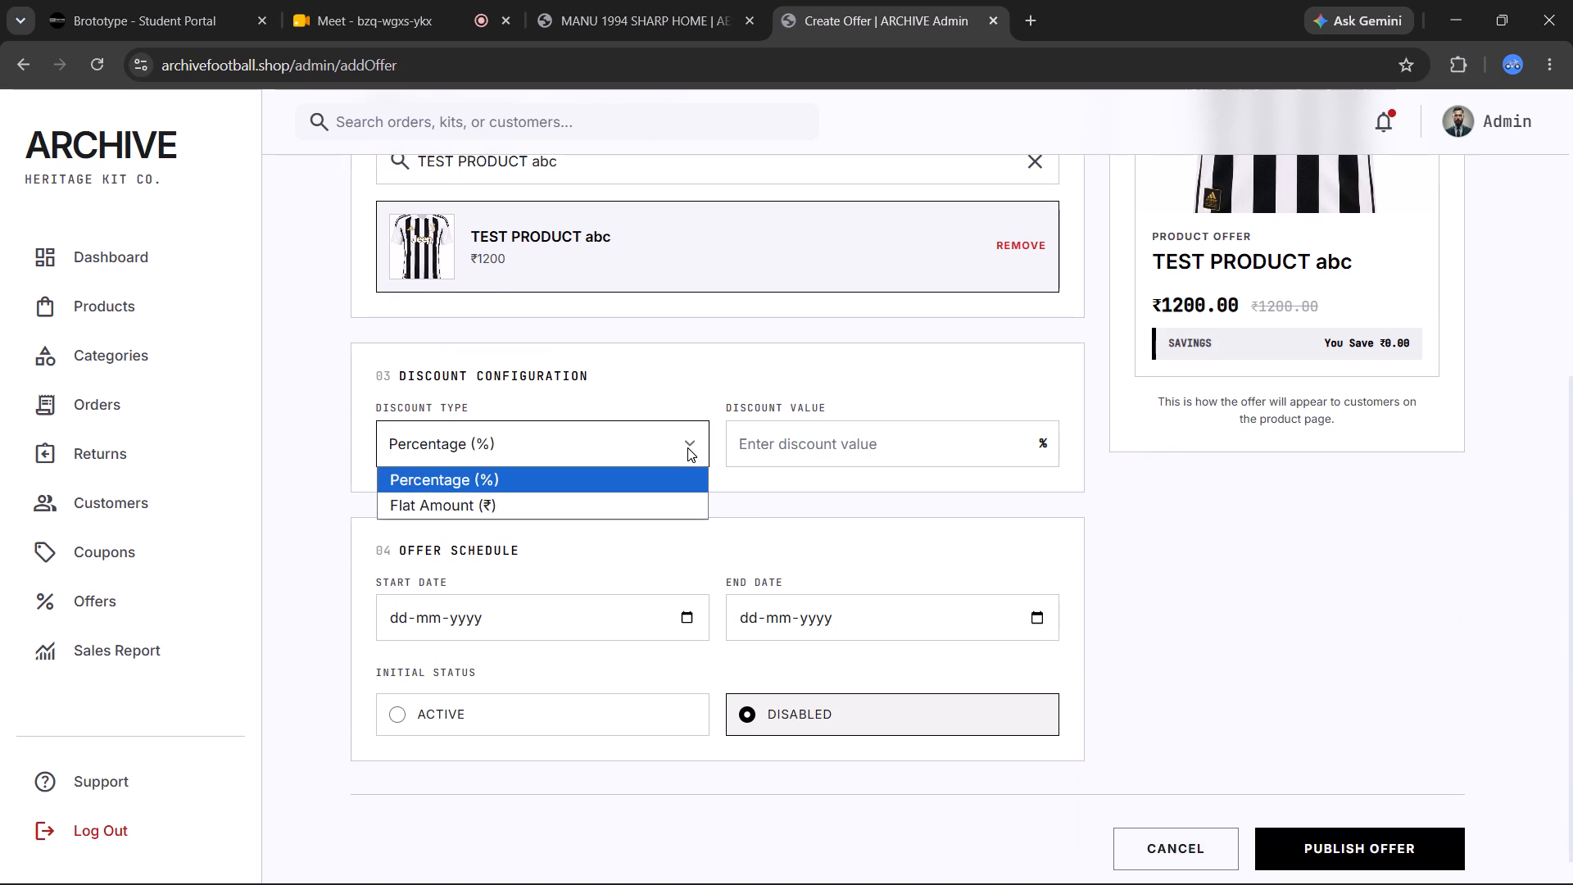
left_click(637, 487)
left_click(807, 442)
type("10")
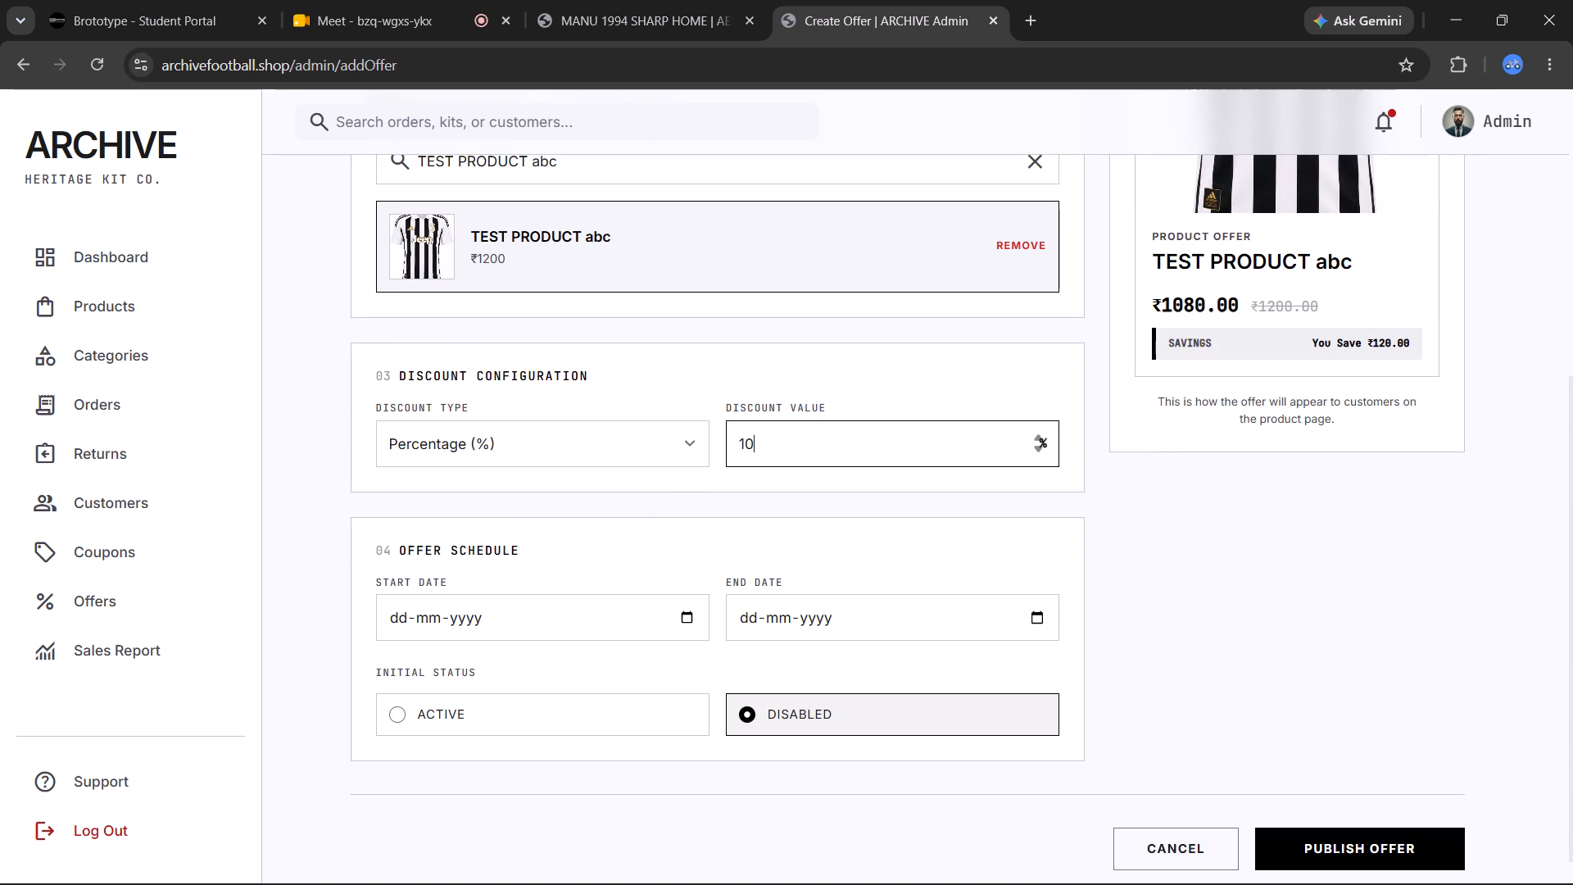
Set the offer's start and end dates both to 02-11-2026, set its initial status to Active, and try to publish it.
left_click(681, 624)
left_click(553, 575)
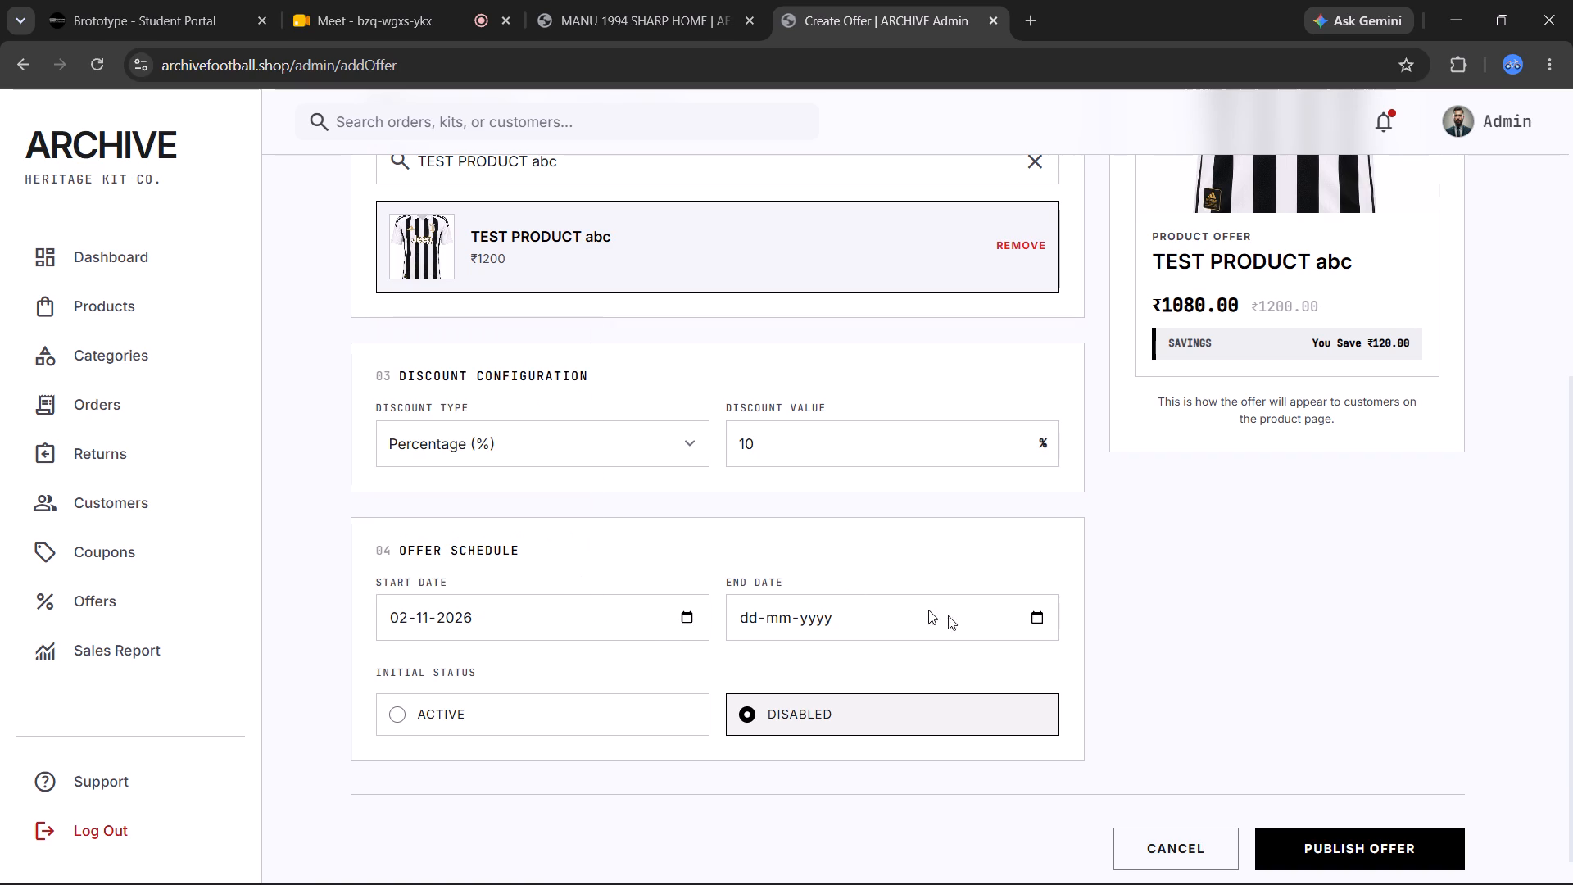
left_click(1040, 615)
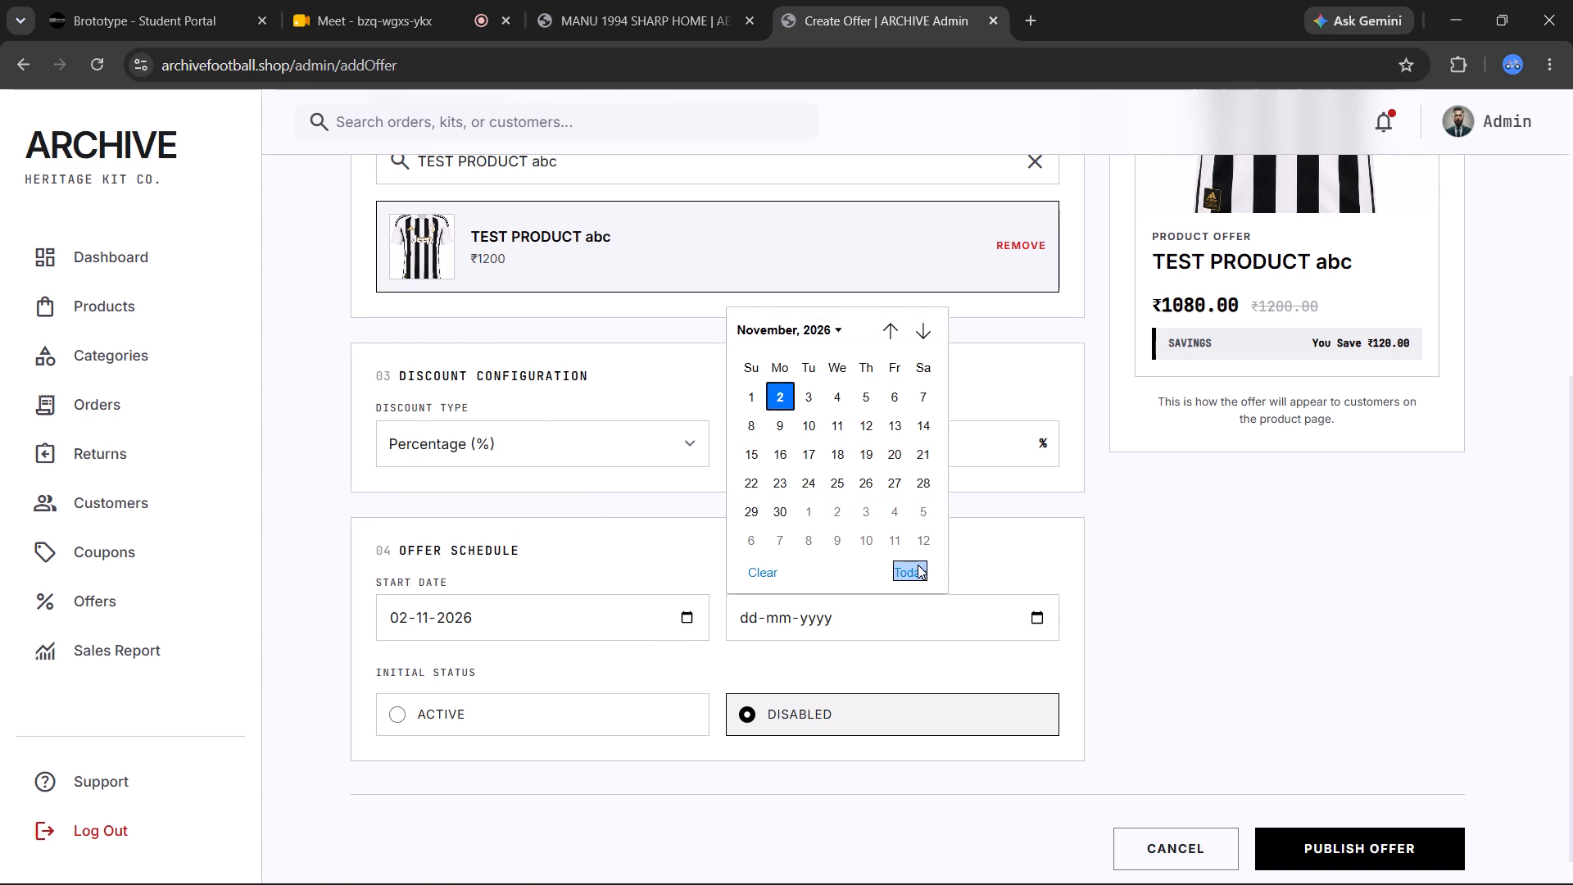
left_click(918, 565)
left_click(578, 713)
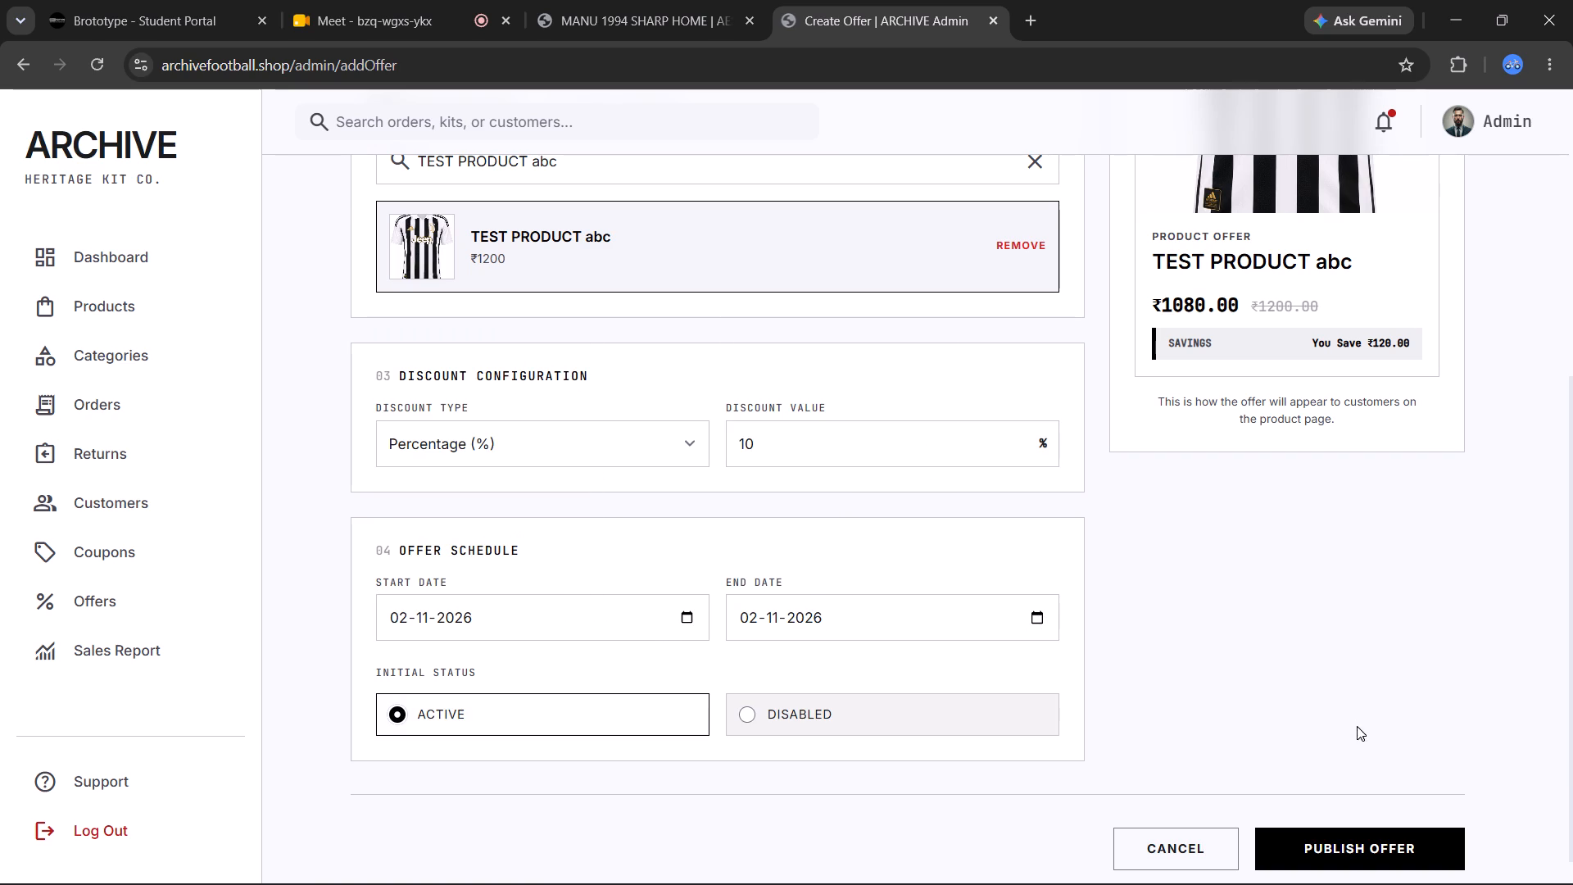
left_click(1330, 842)
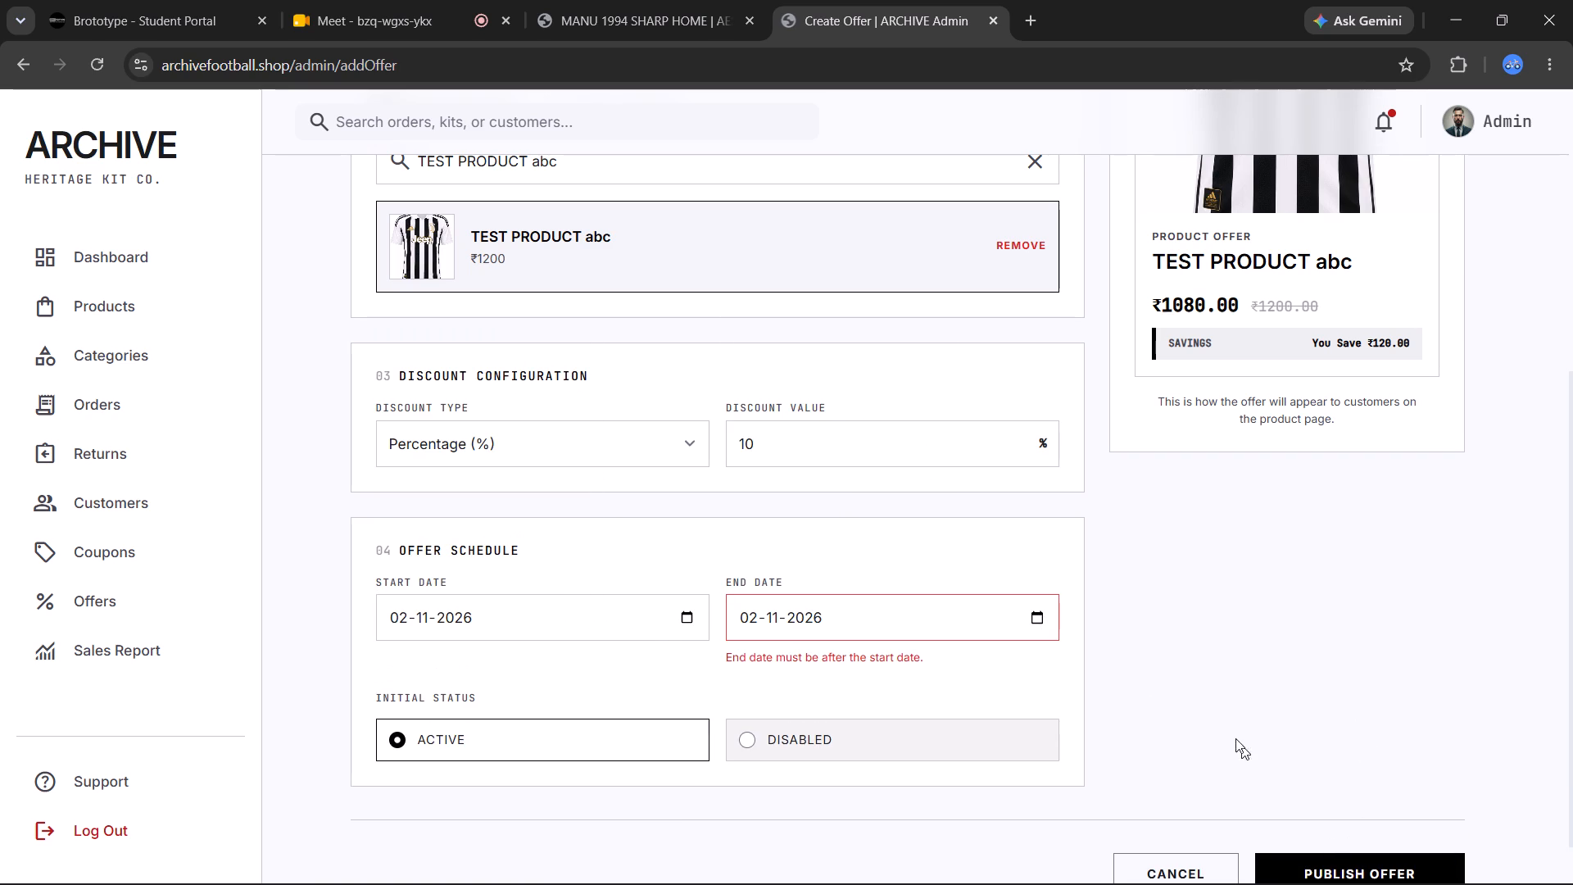
Set the offer's end date to 30-11-2026 and publish the offer.
left_click(1029, 611)
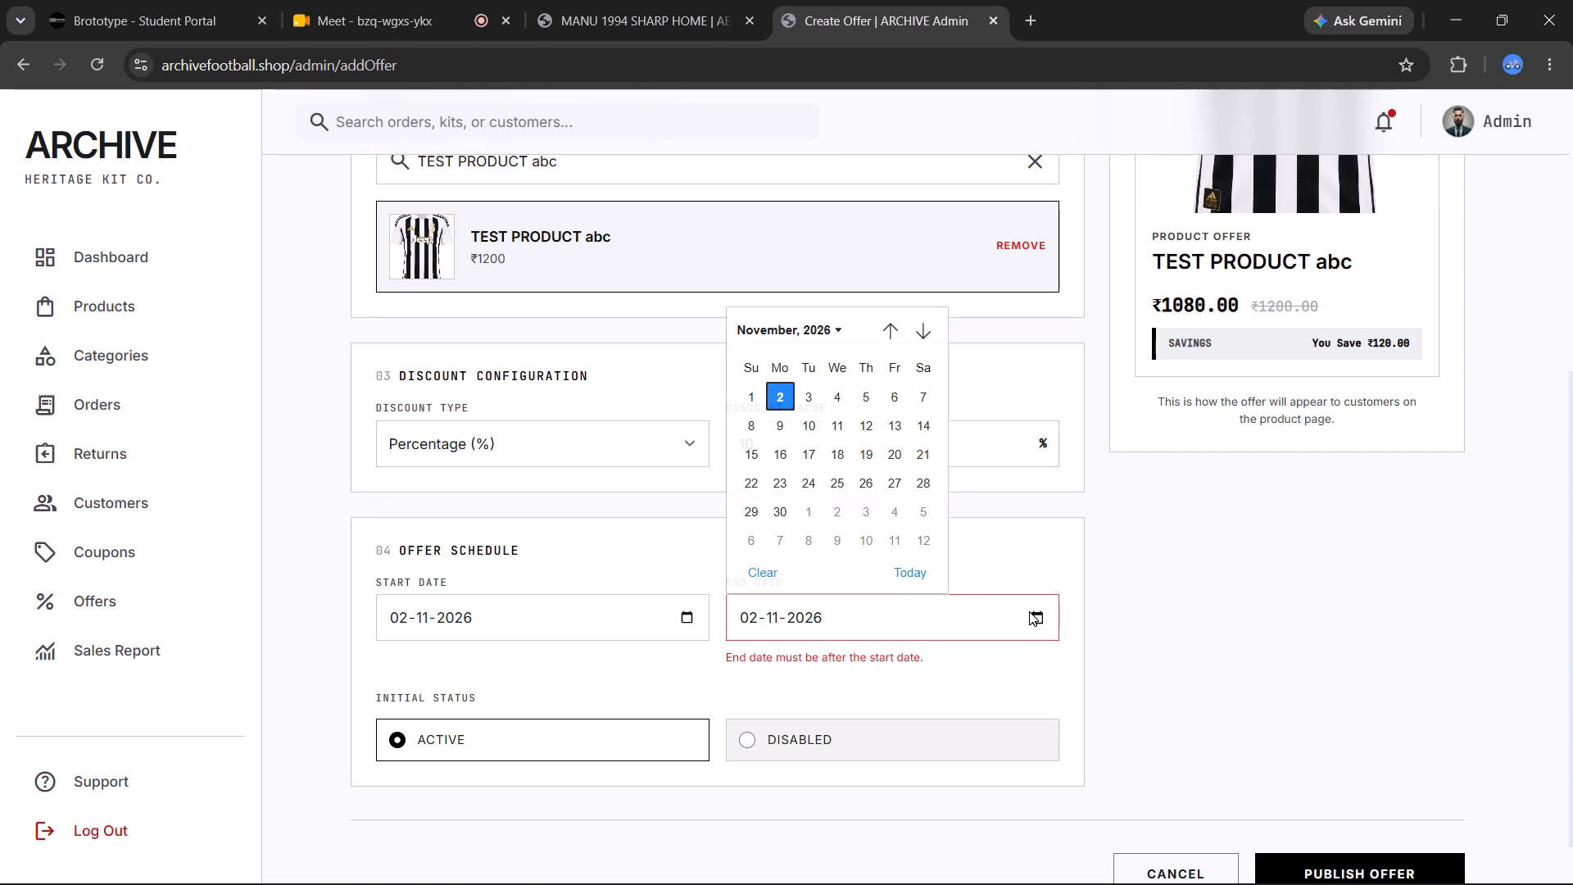
left_click(780, 506)
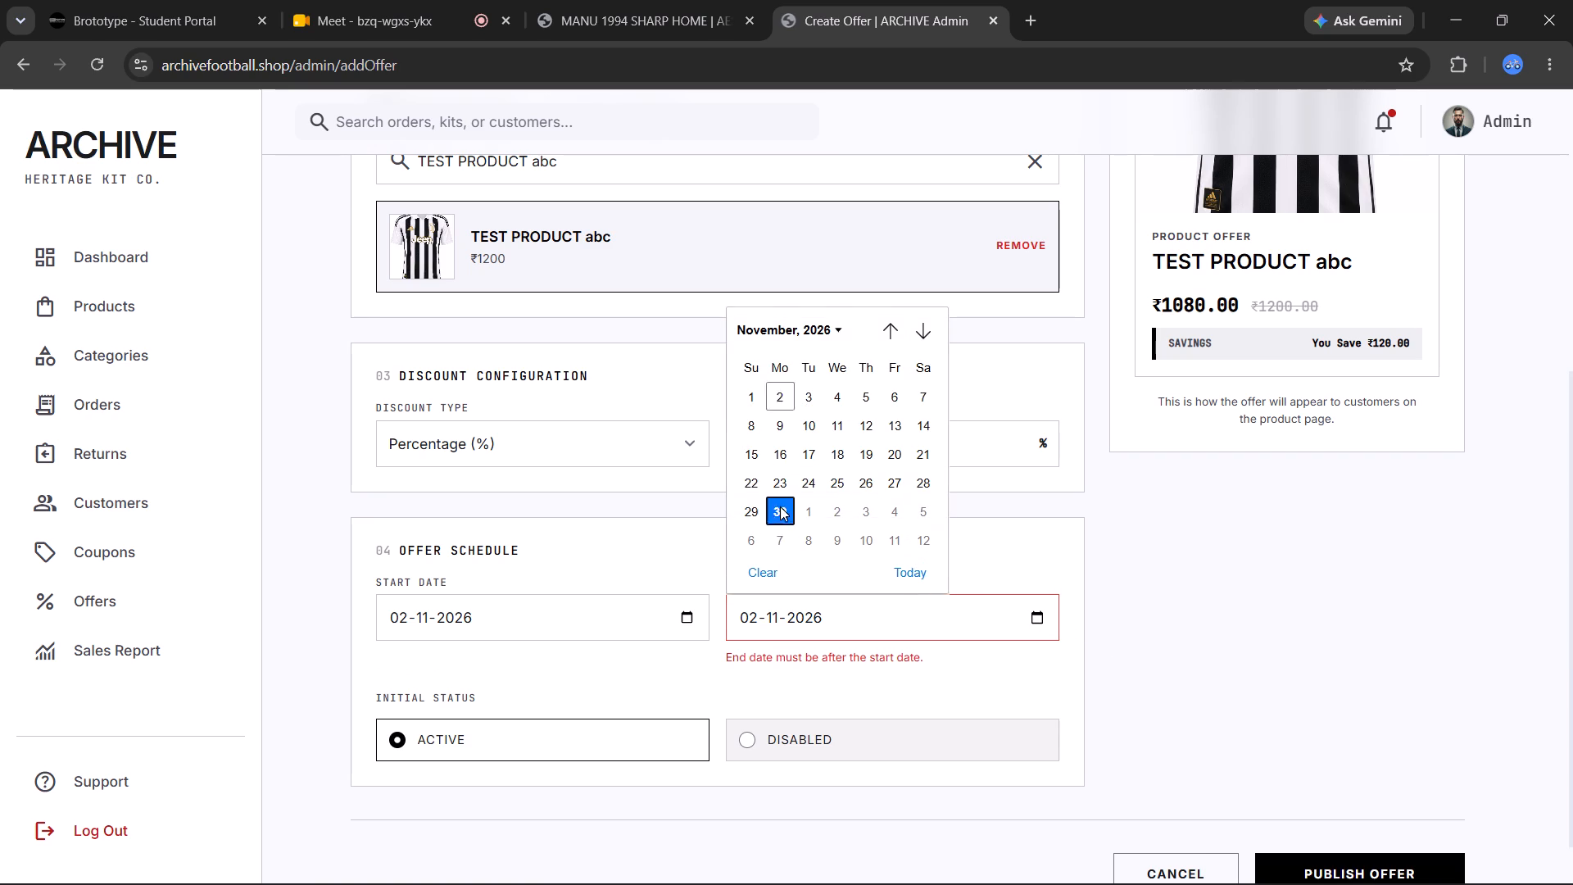
left_click(1307, 839)
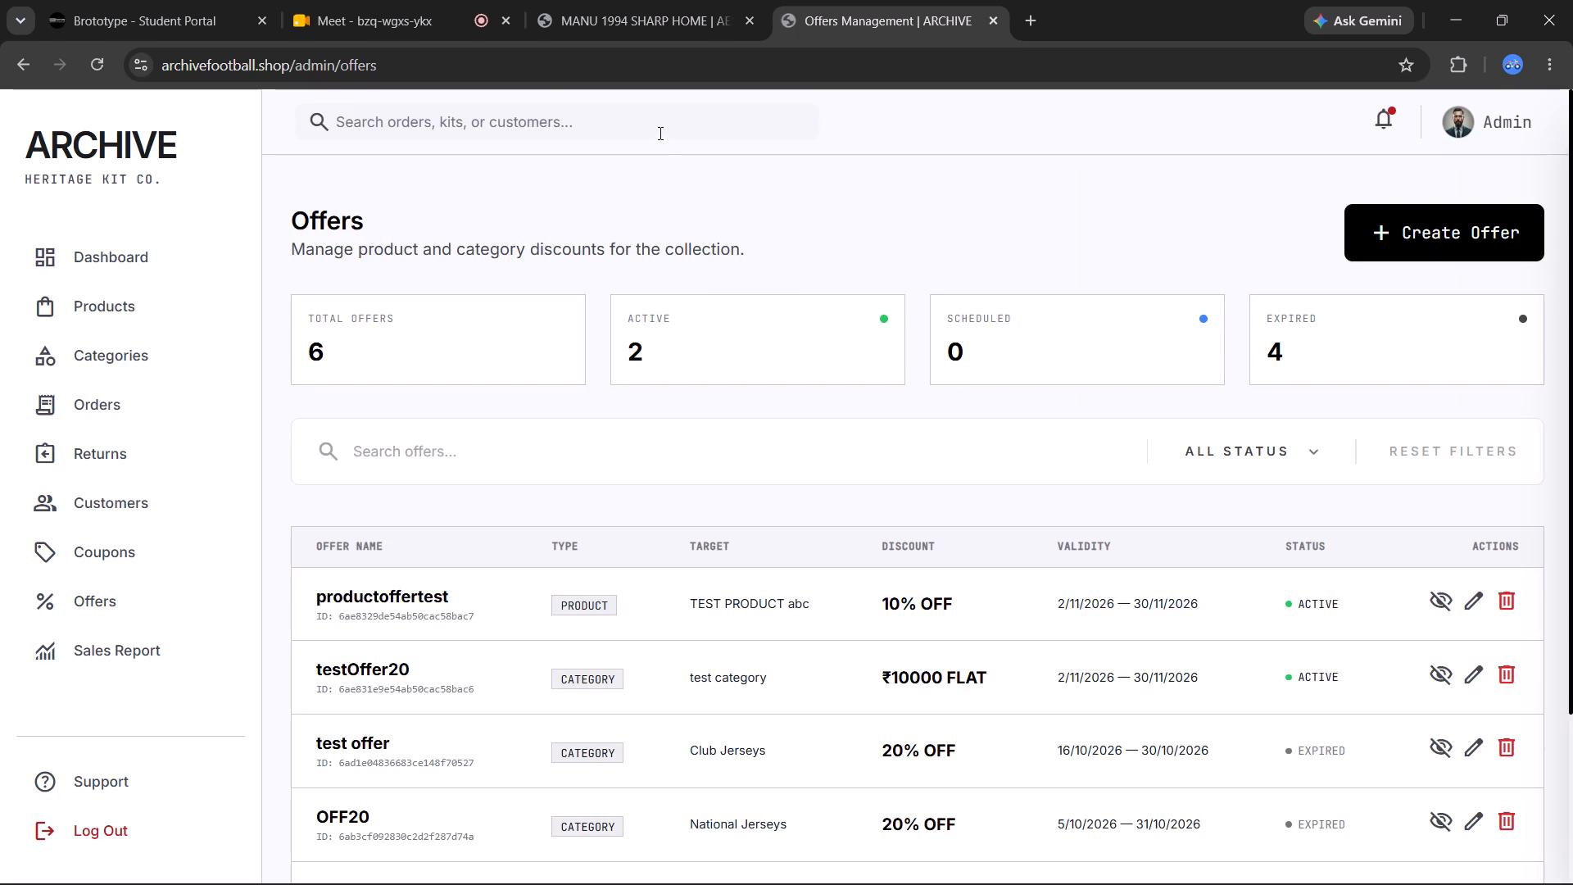
Switch to the storefront and view the TEST PRODUCT abc page.
left_click(637, 2)
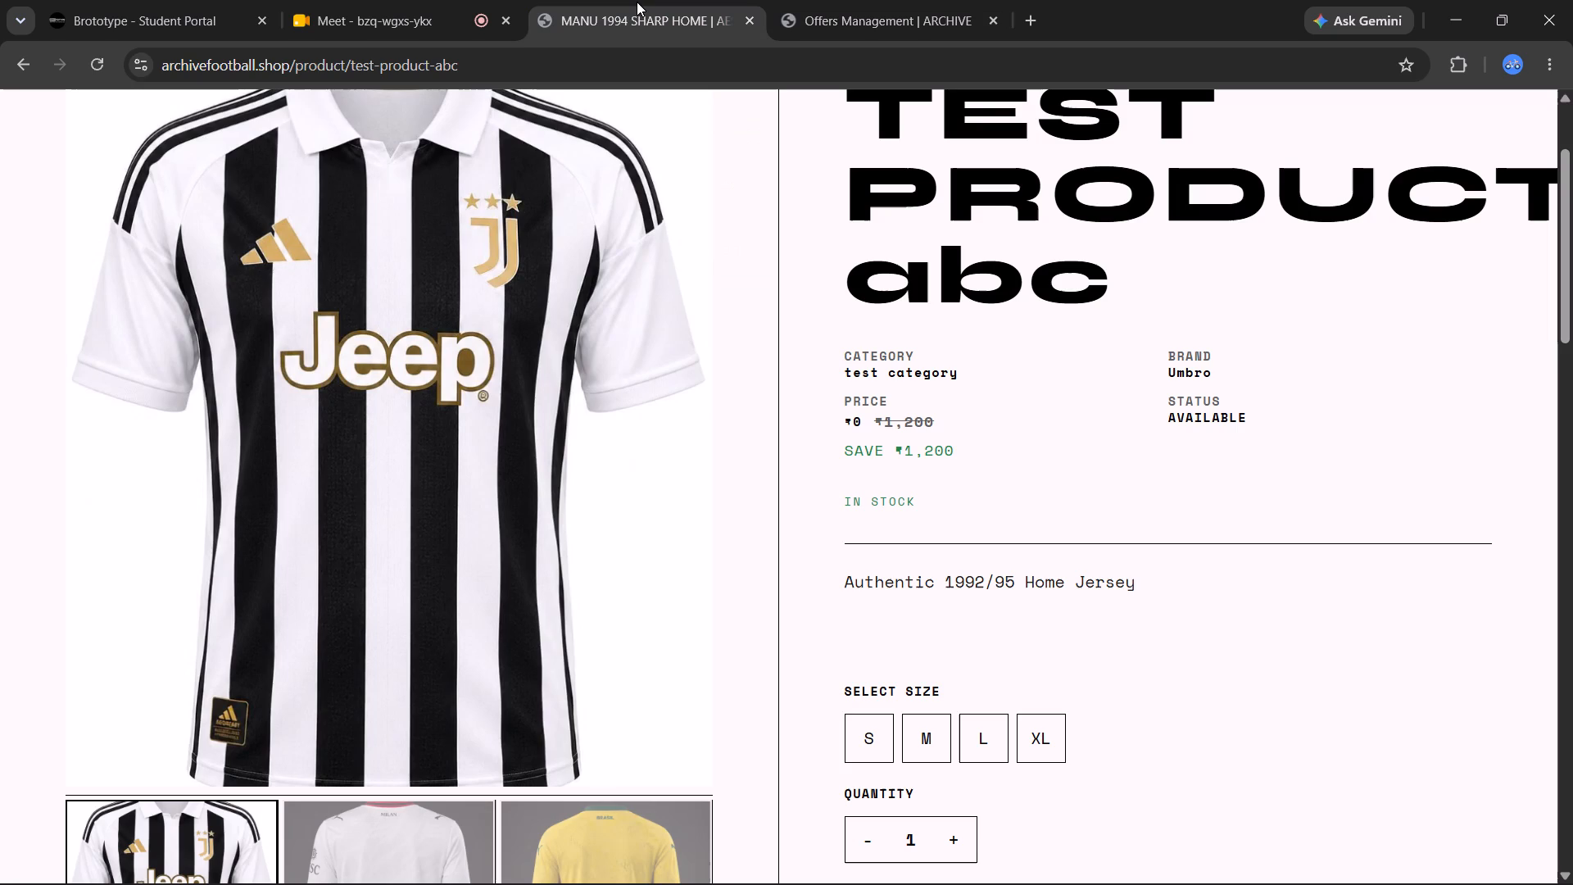
scroll(248, 330, "up", 4)
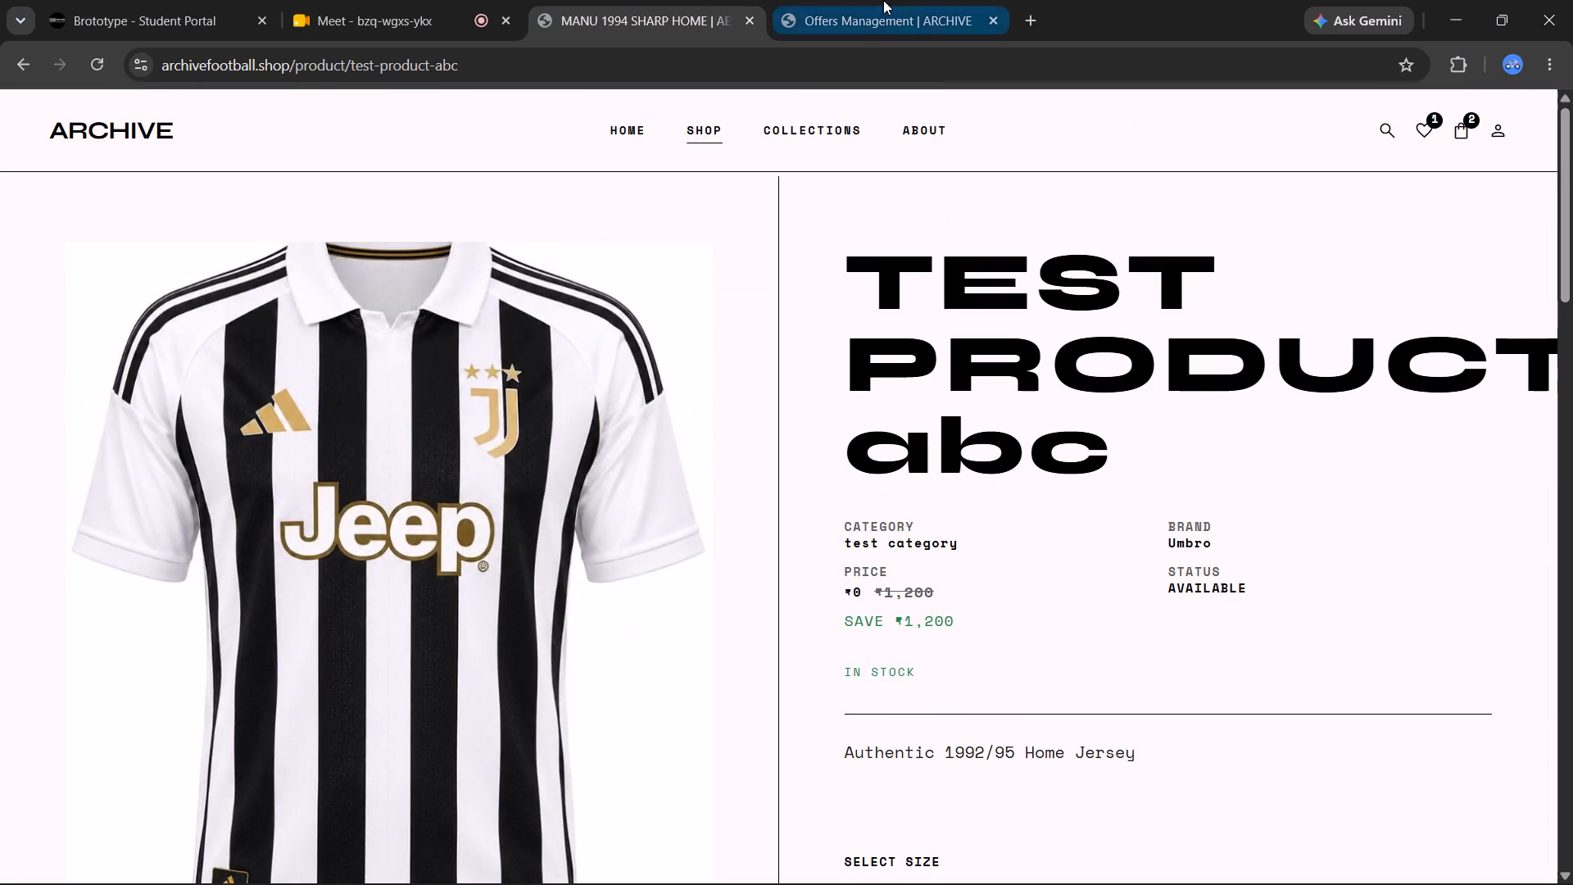
Return to the admin offers, change testOffer20's discount type to Percentage (%), and try to update the offer with its discount value left as is.
left_click(883, 0)
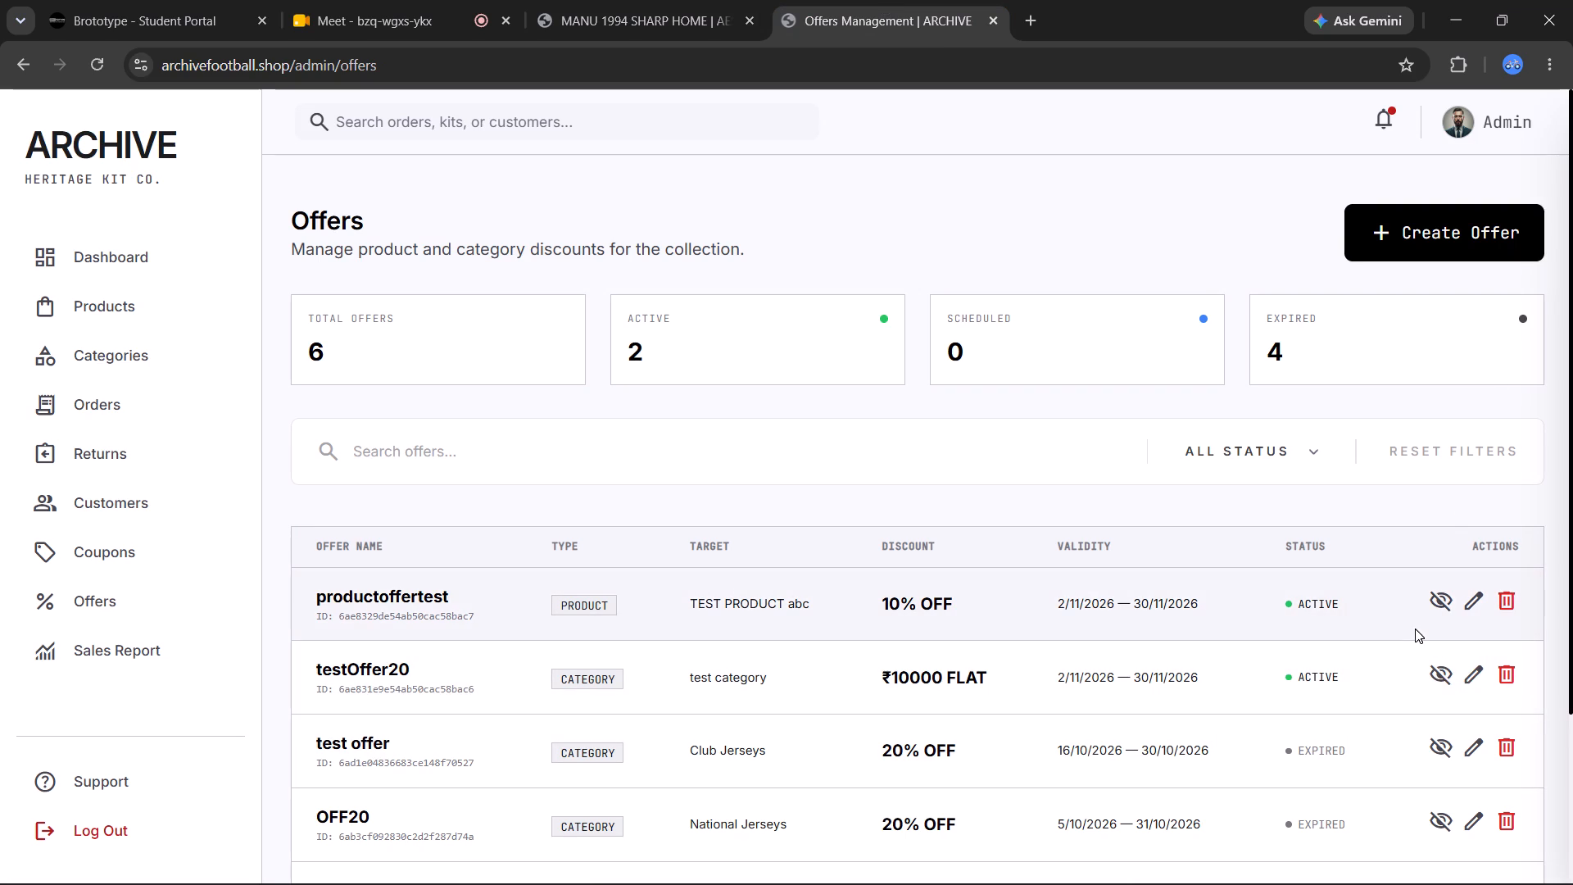
left_click(1469, 601)
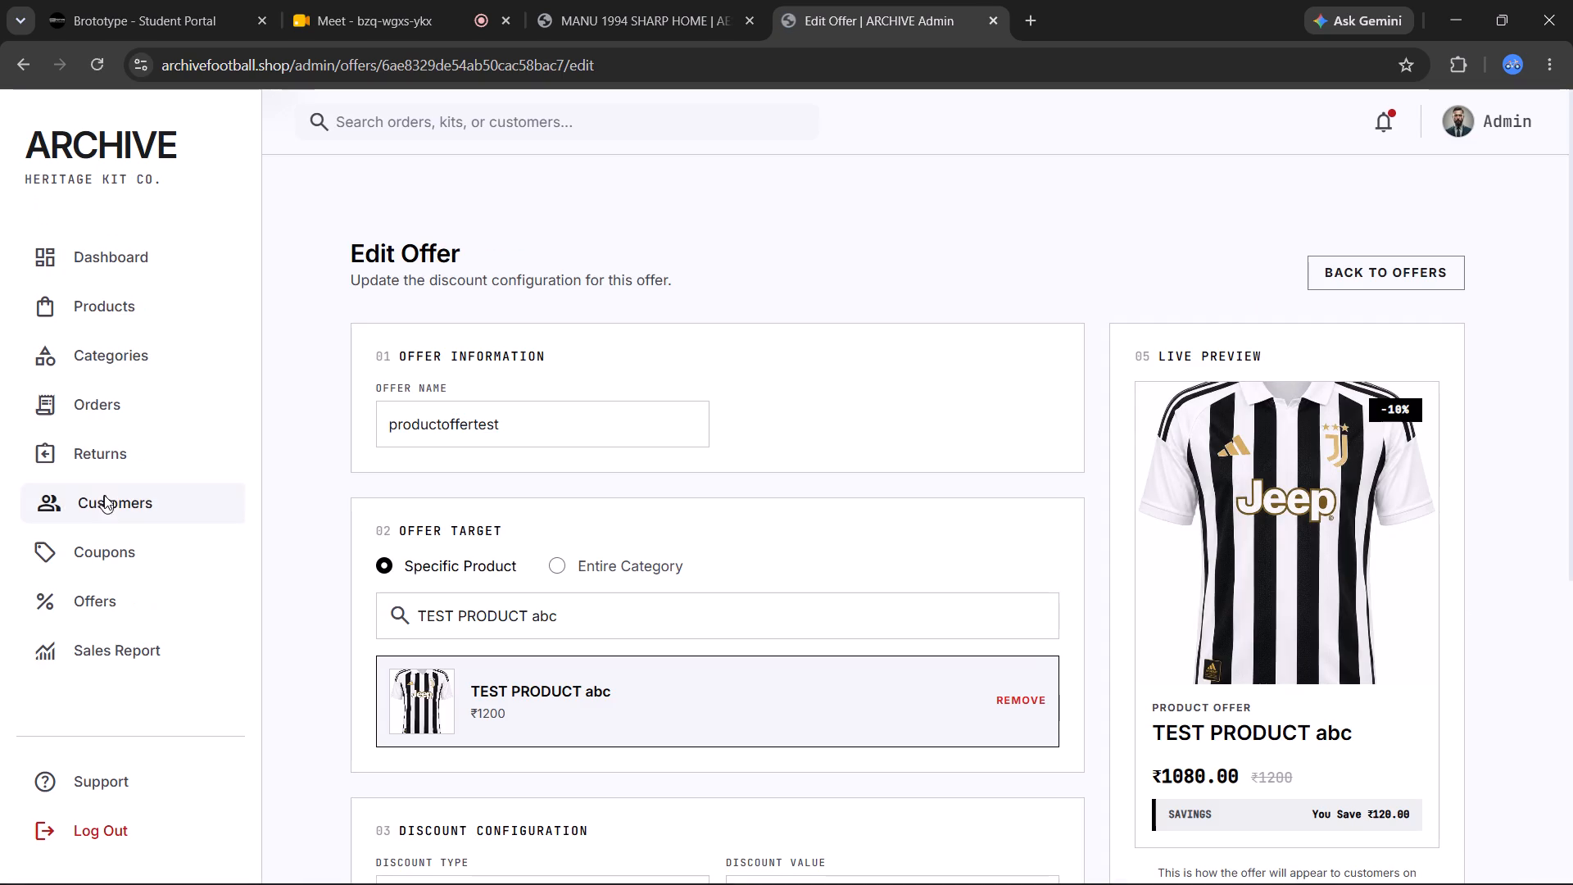
left_click(123, 605)
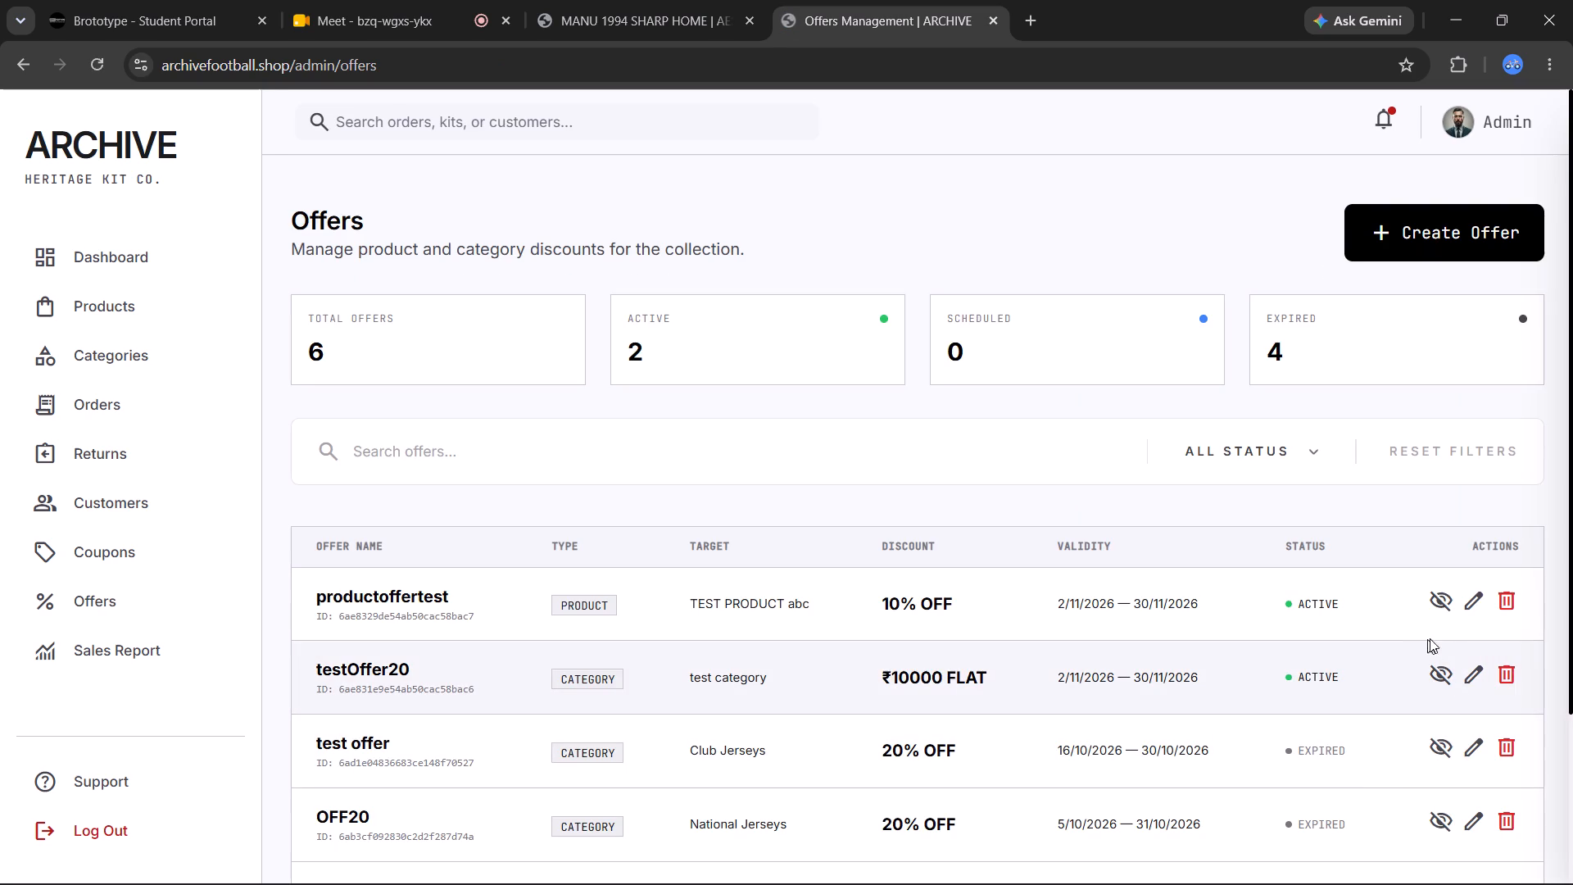
left_click(1470, 670)
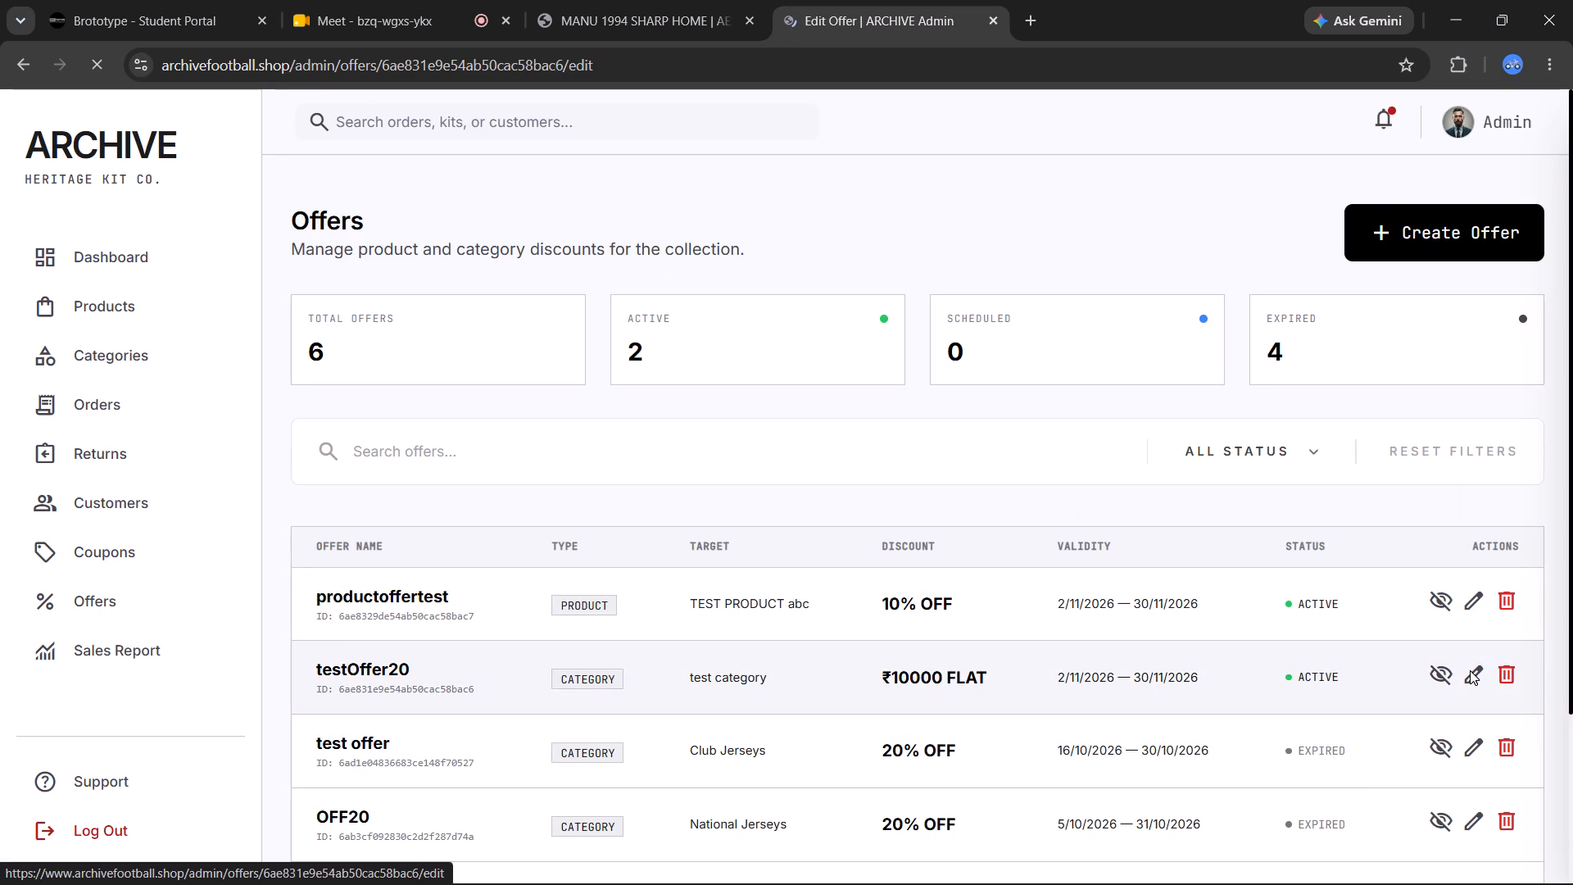
scroll(1009, 674, "down", 2)
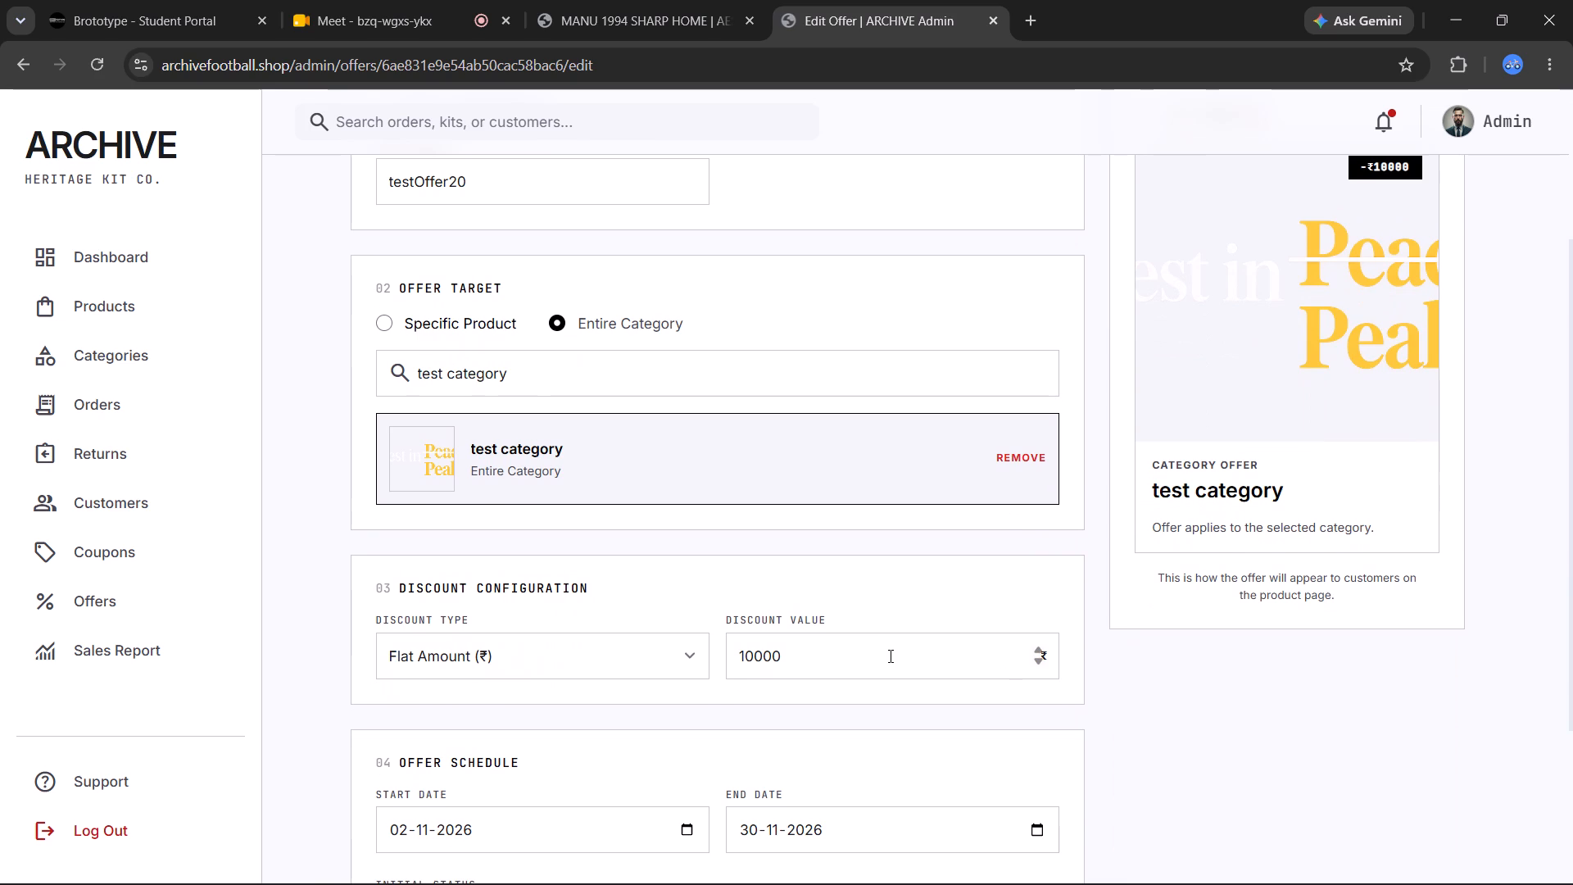
left_click(677, 638)
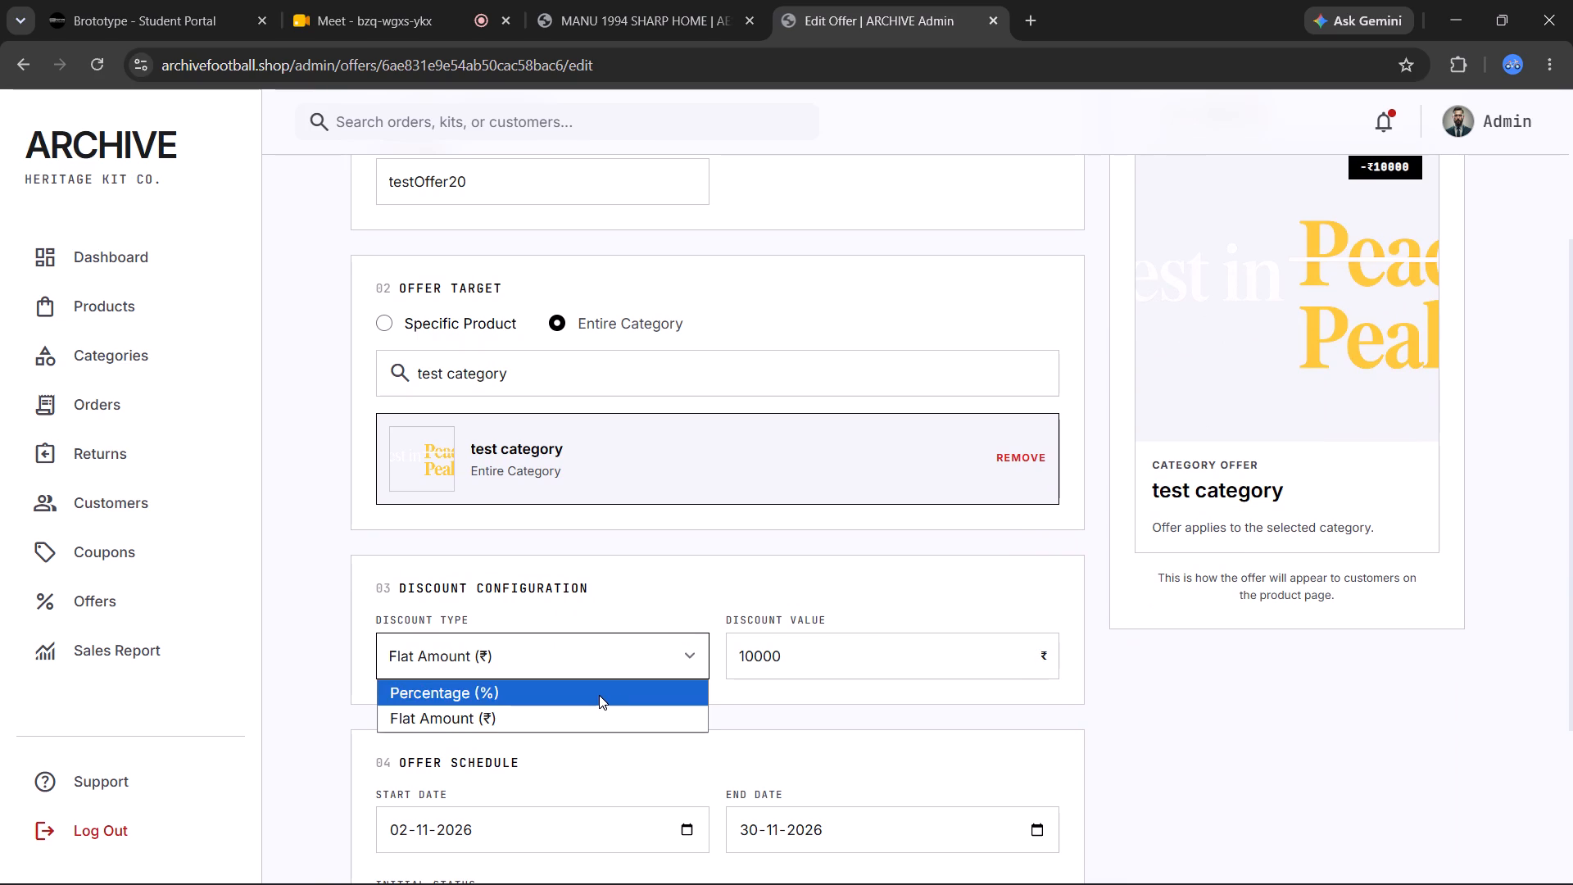
left_click(599, 694)
double_click(836, 667)
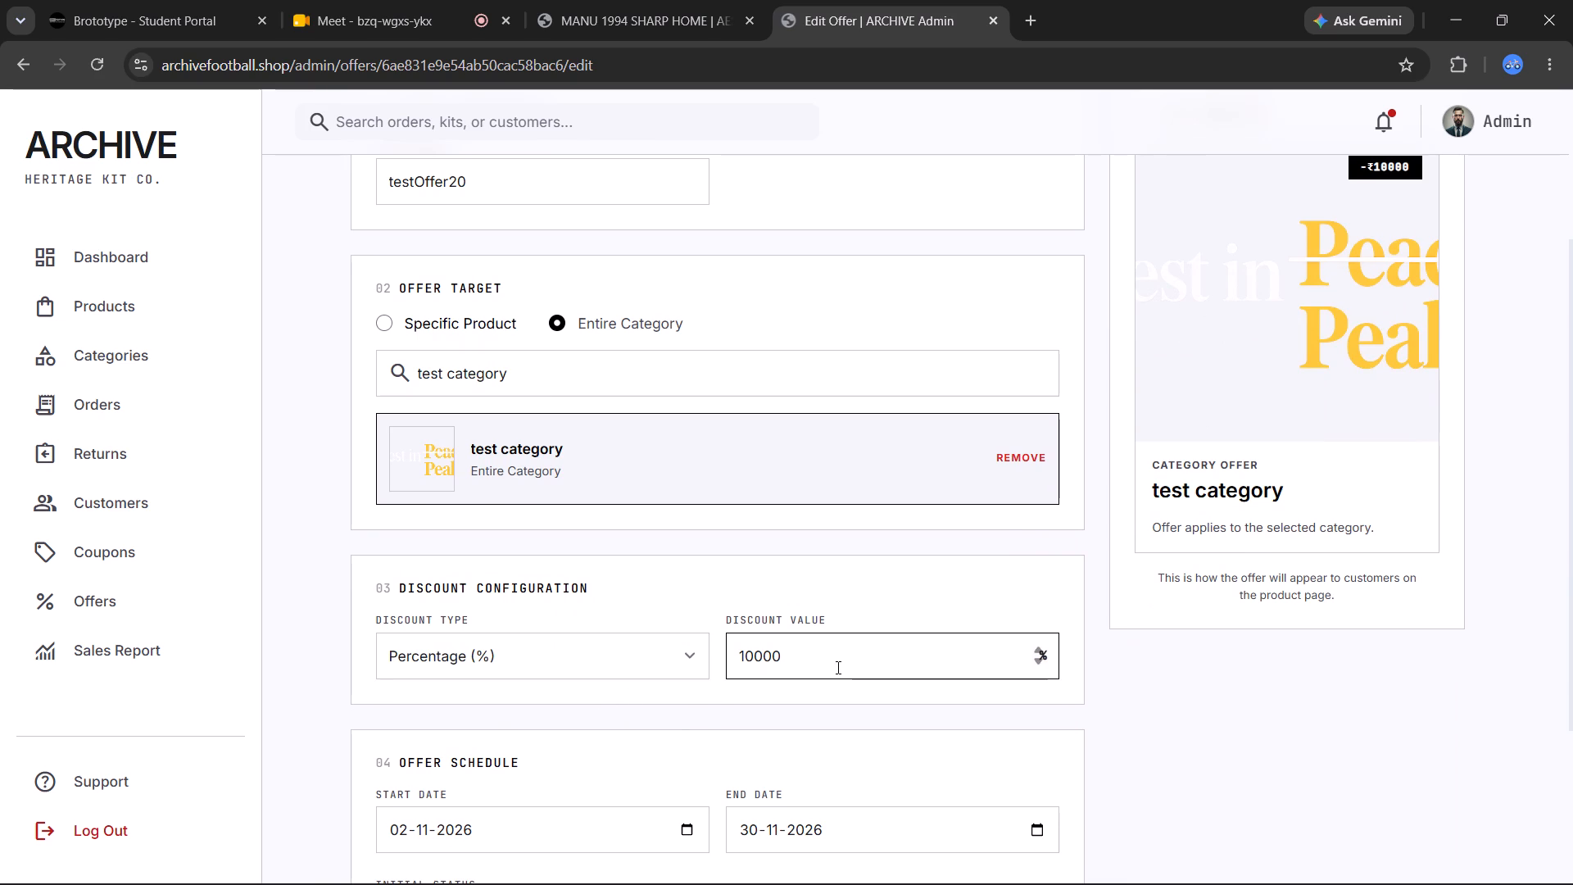
triple_click(836, 667)
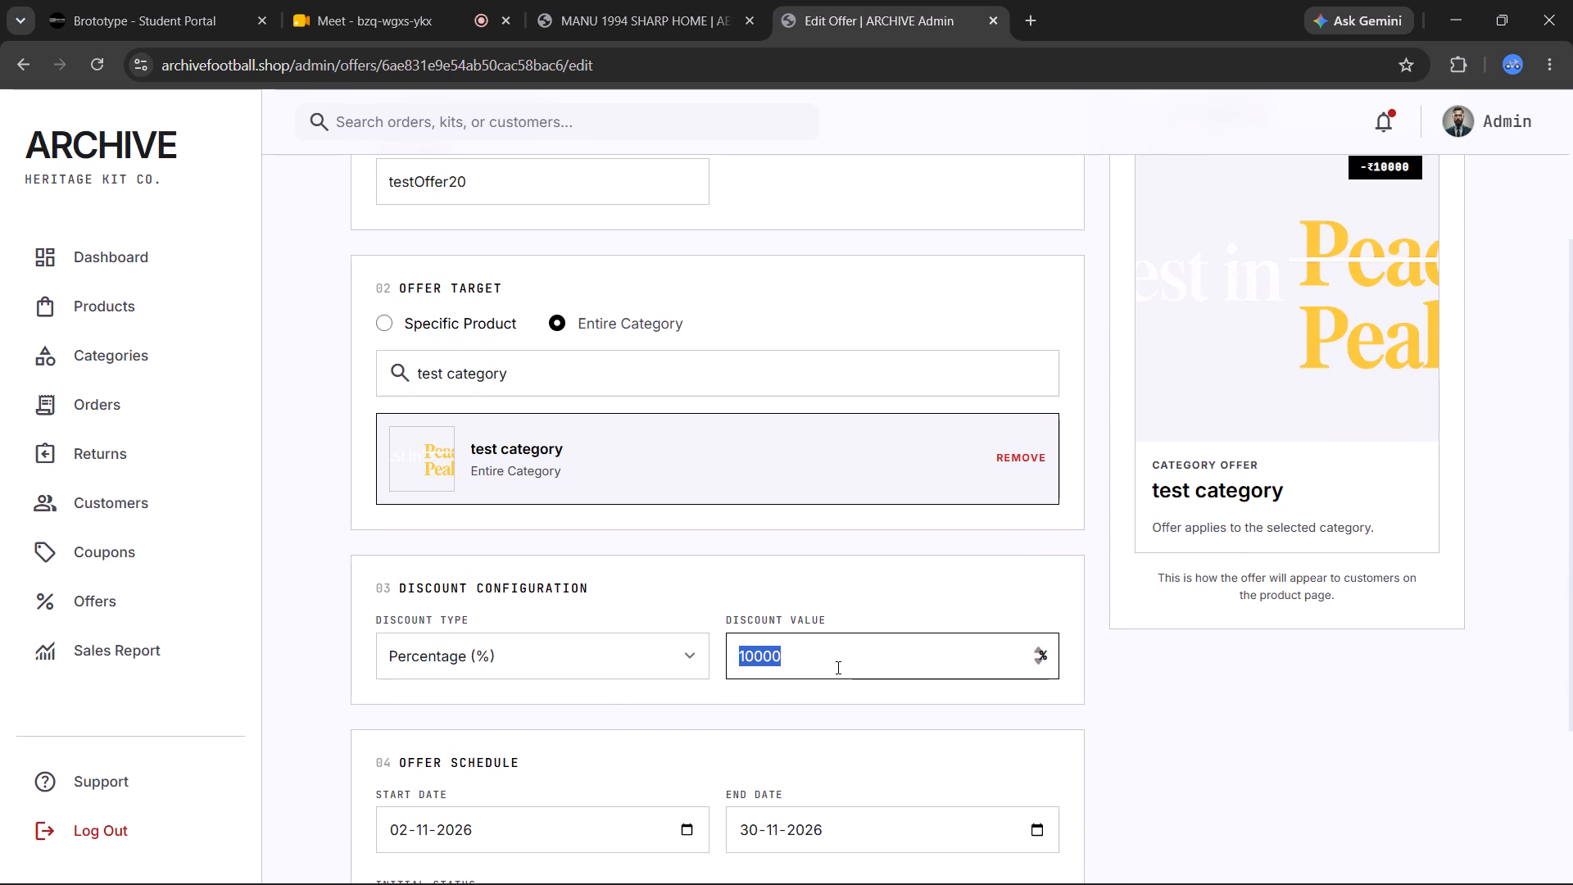
left_click(1183, 746)
scroll(1183, 746, "down", 3)
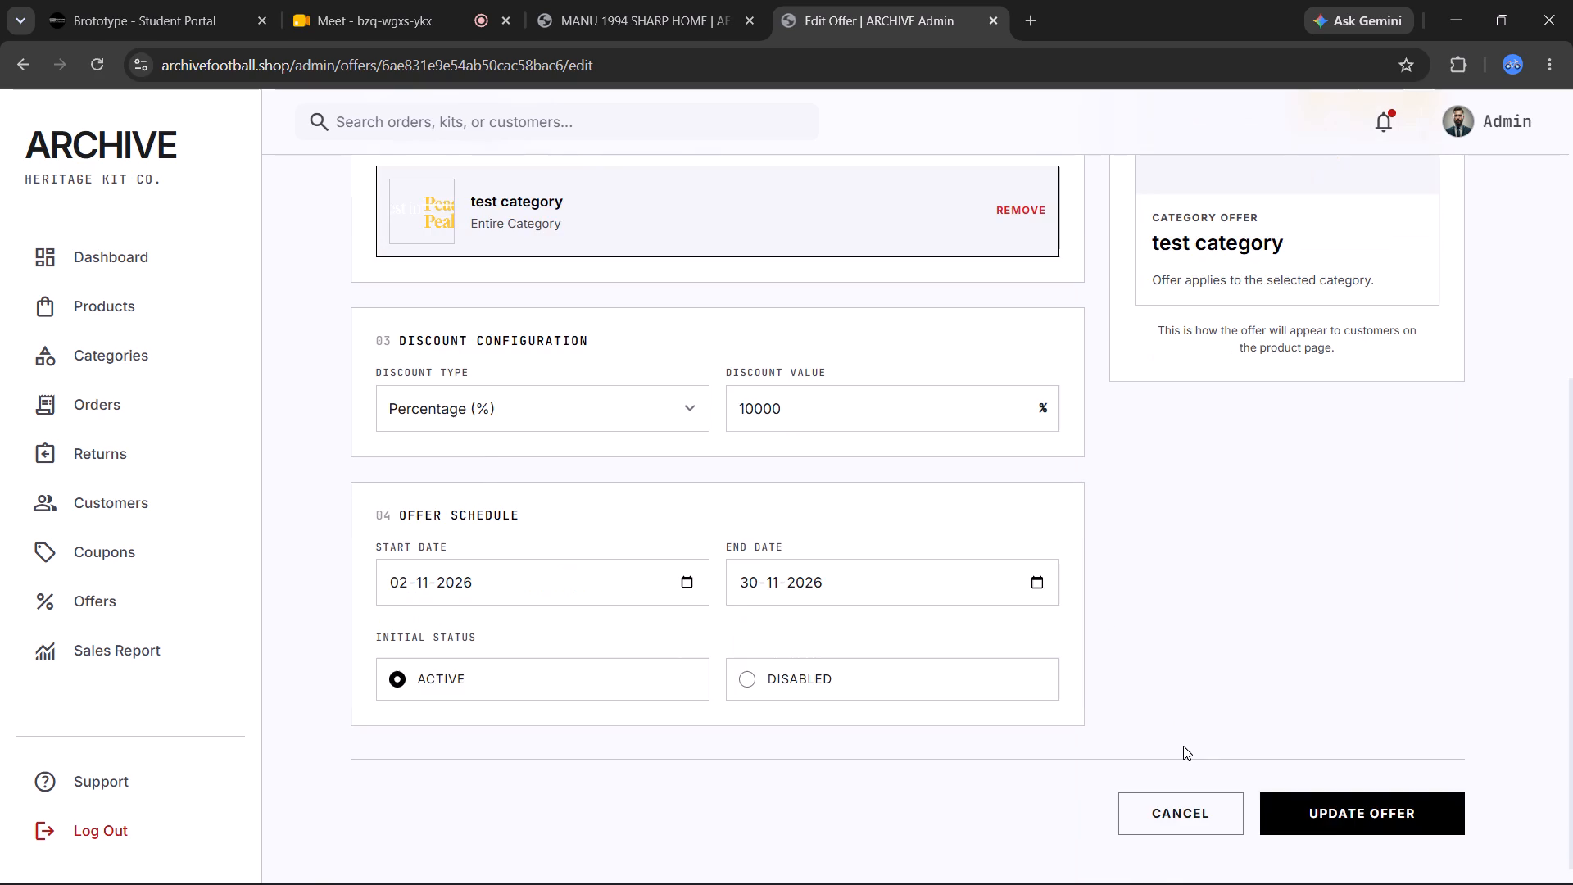
scroll(1183, 746, "down", 1)
left_click(1353, 817)
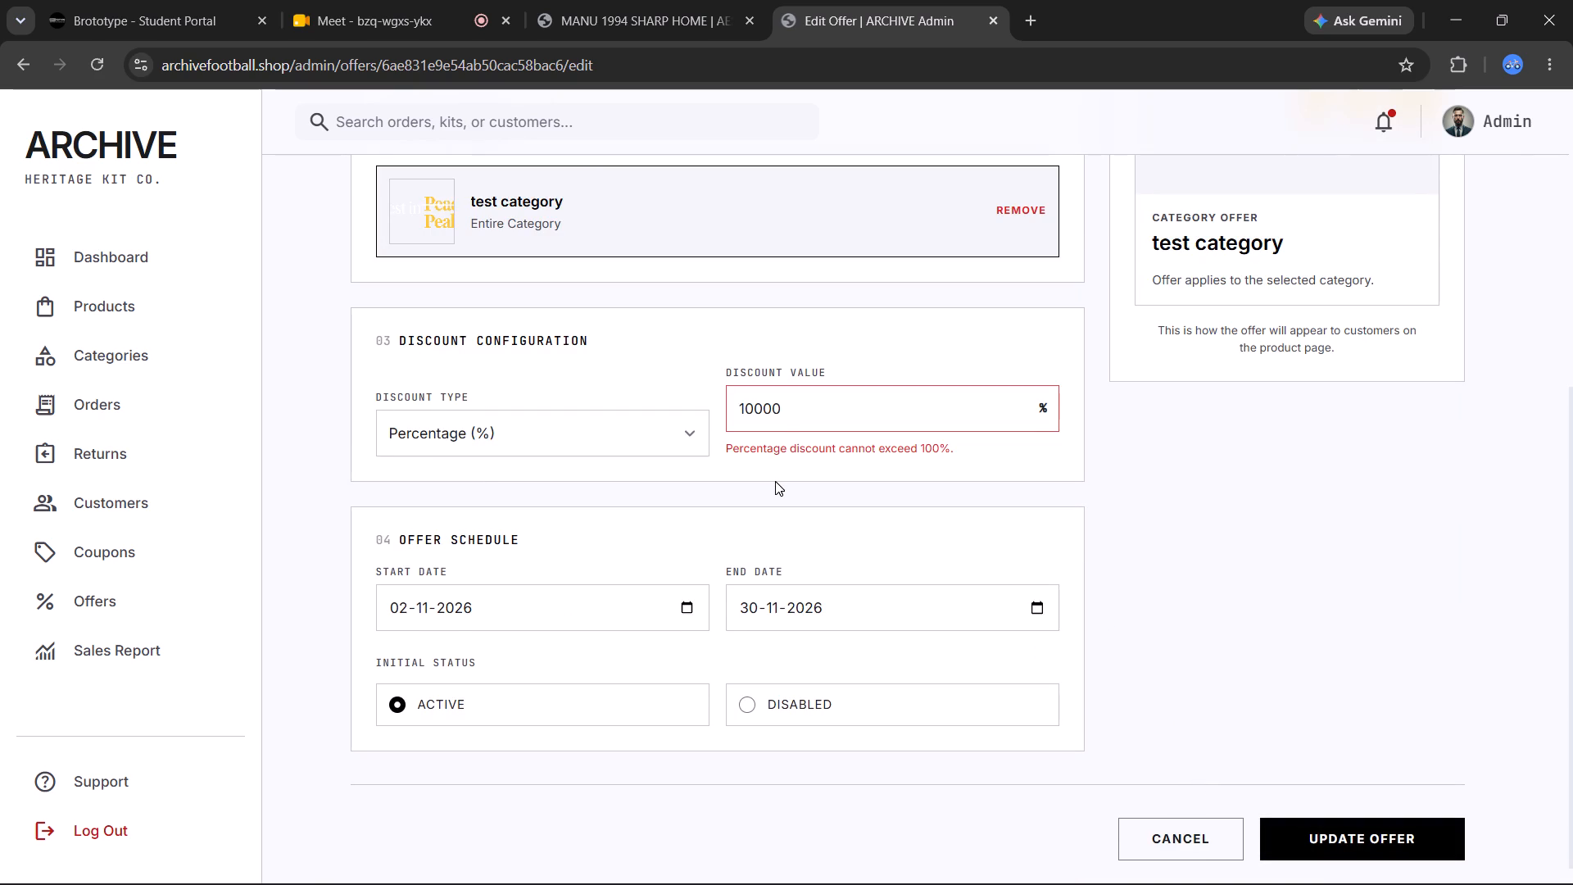
Set testOffer20's discount value to 20 percent and update the offer.
triple_click(773, 408)
type("20")
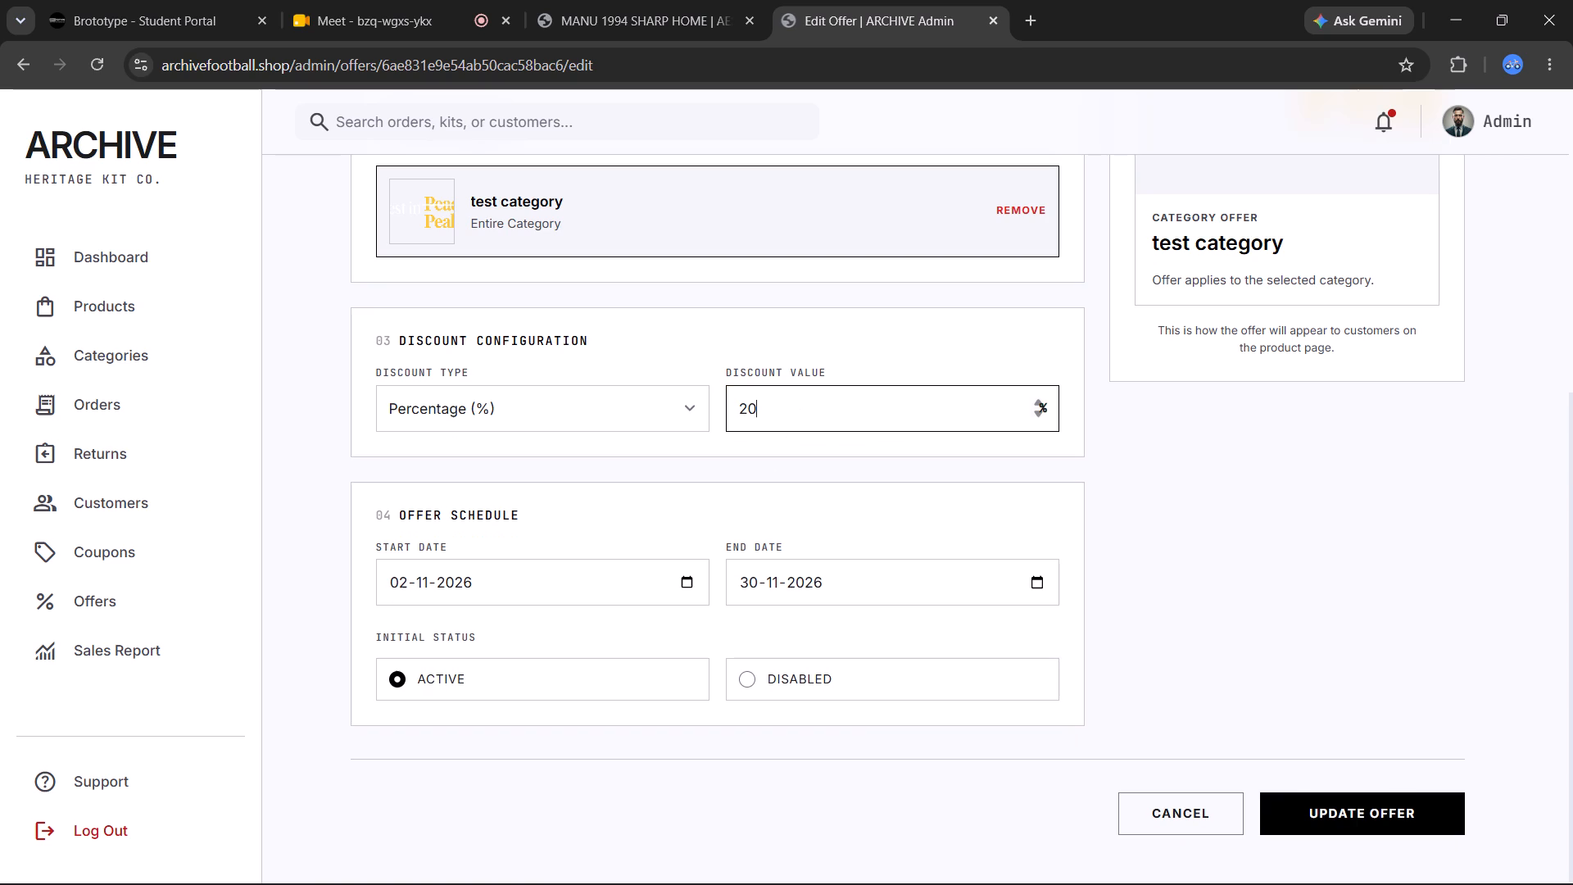
left_click(1387, 814)
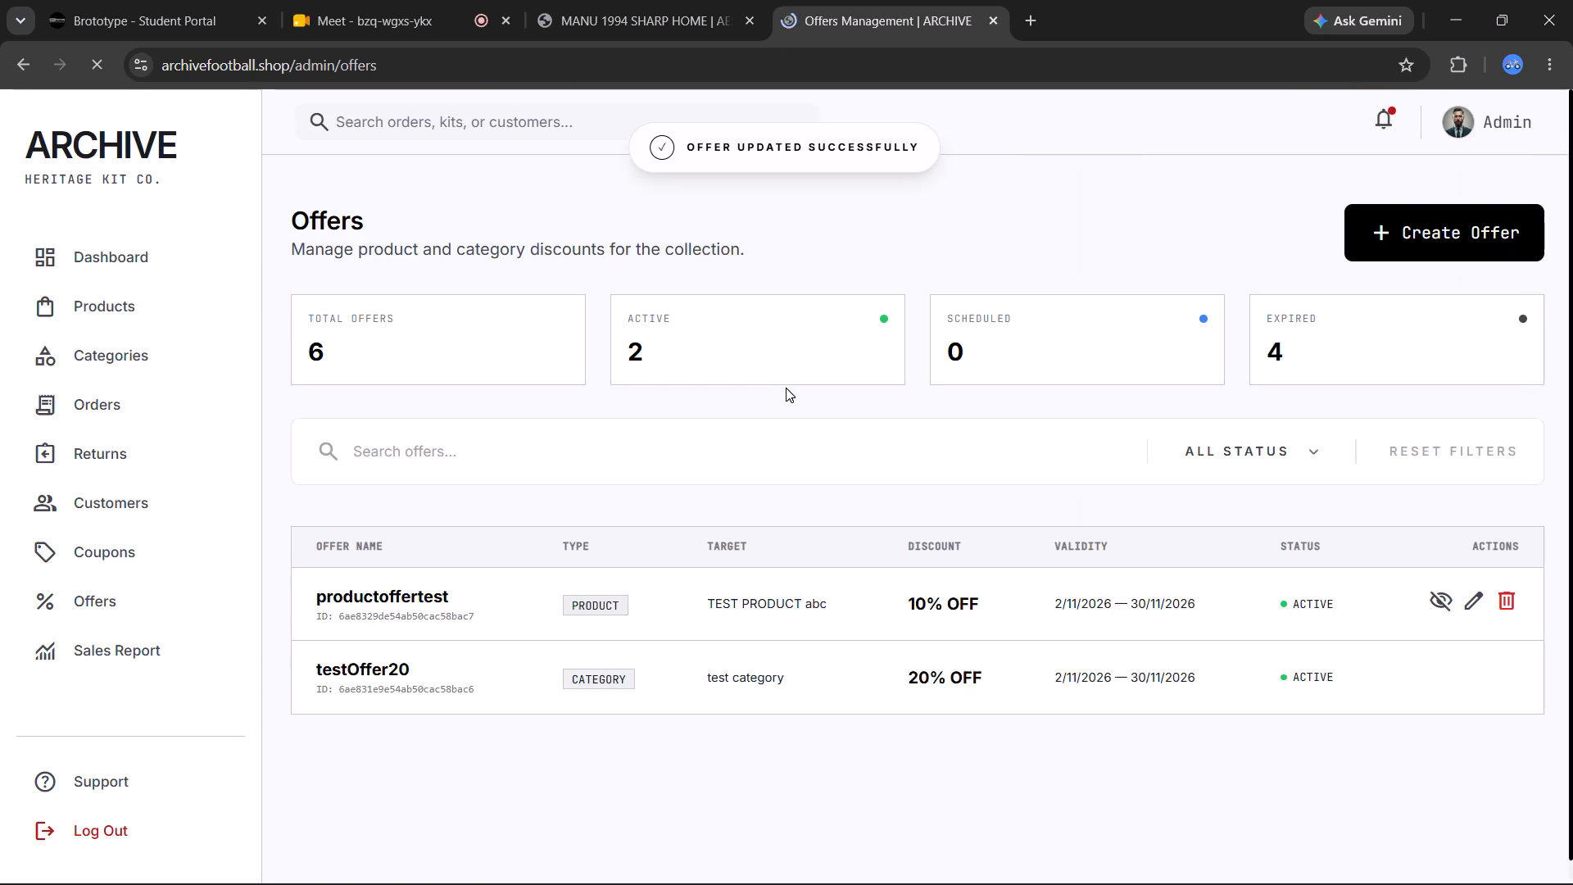
Switch to the storefront and reload the TEST PRODUCT abc page to check the applied offer price.
left_click(683, 0)
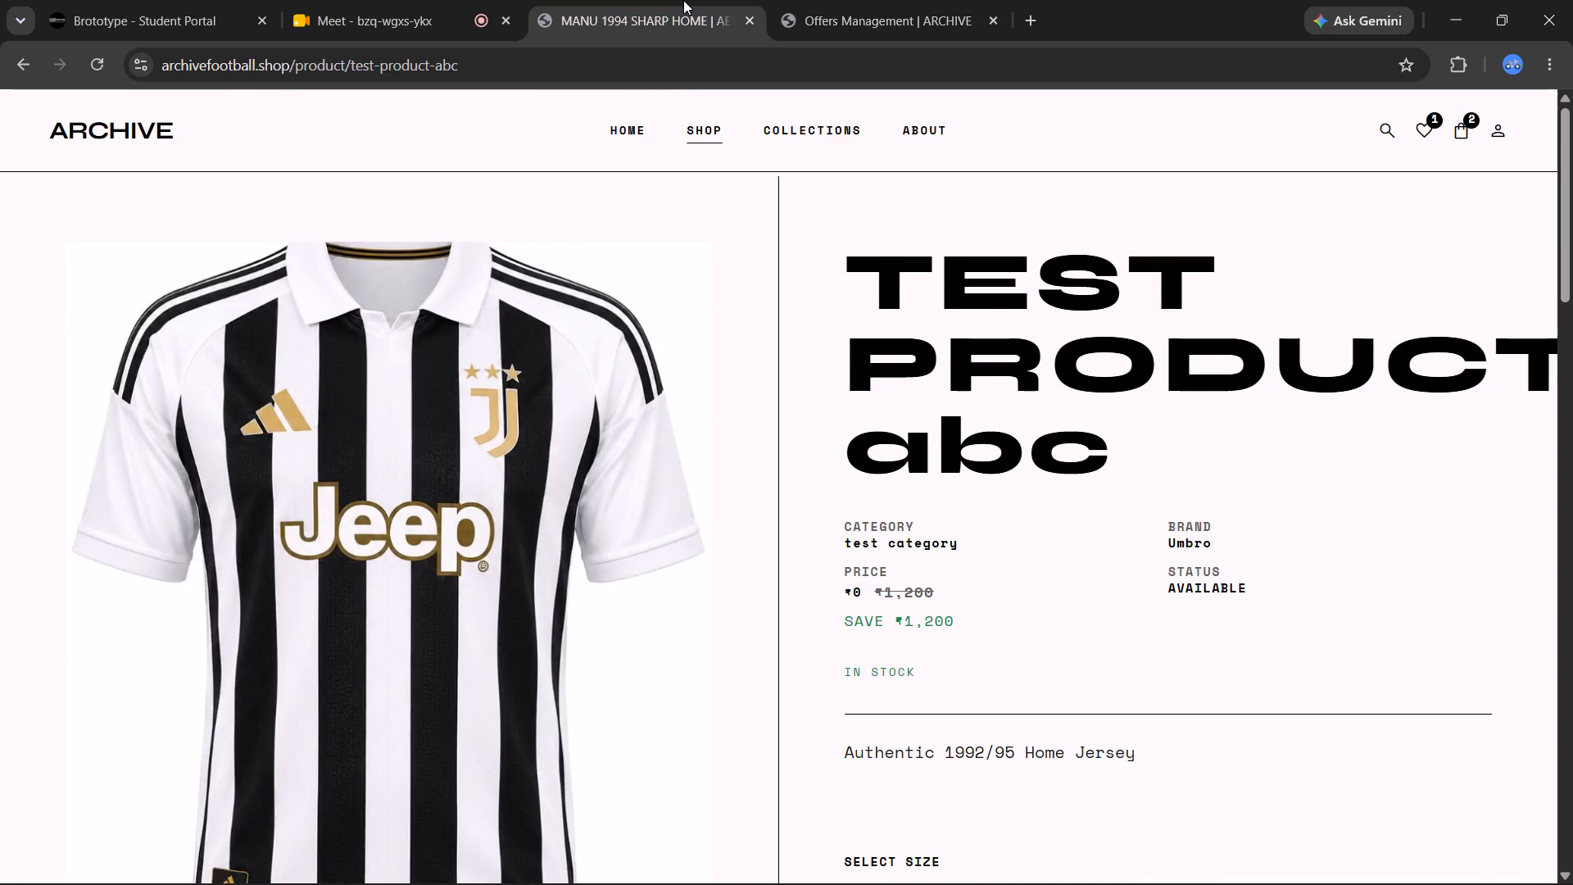
left_click(107, 52)
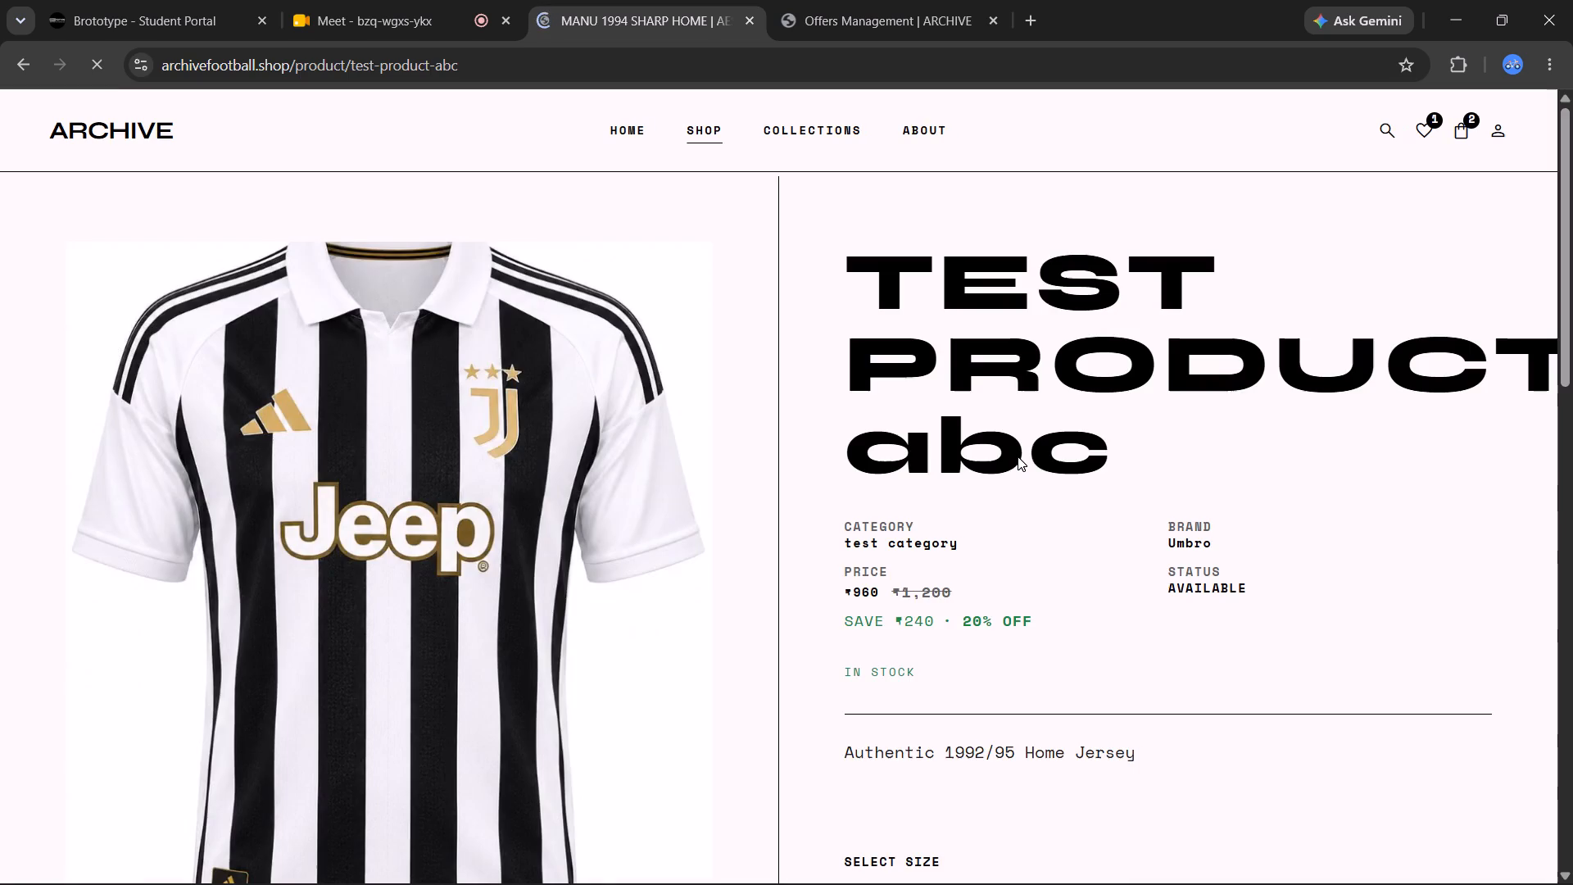
Examine the offer price and discount shown for TEST PRODUCT abc.
scroll(1018, 456, "down", 1)
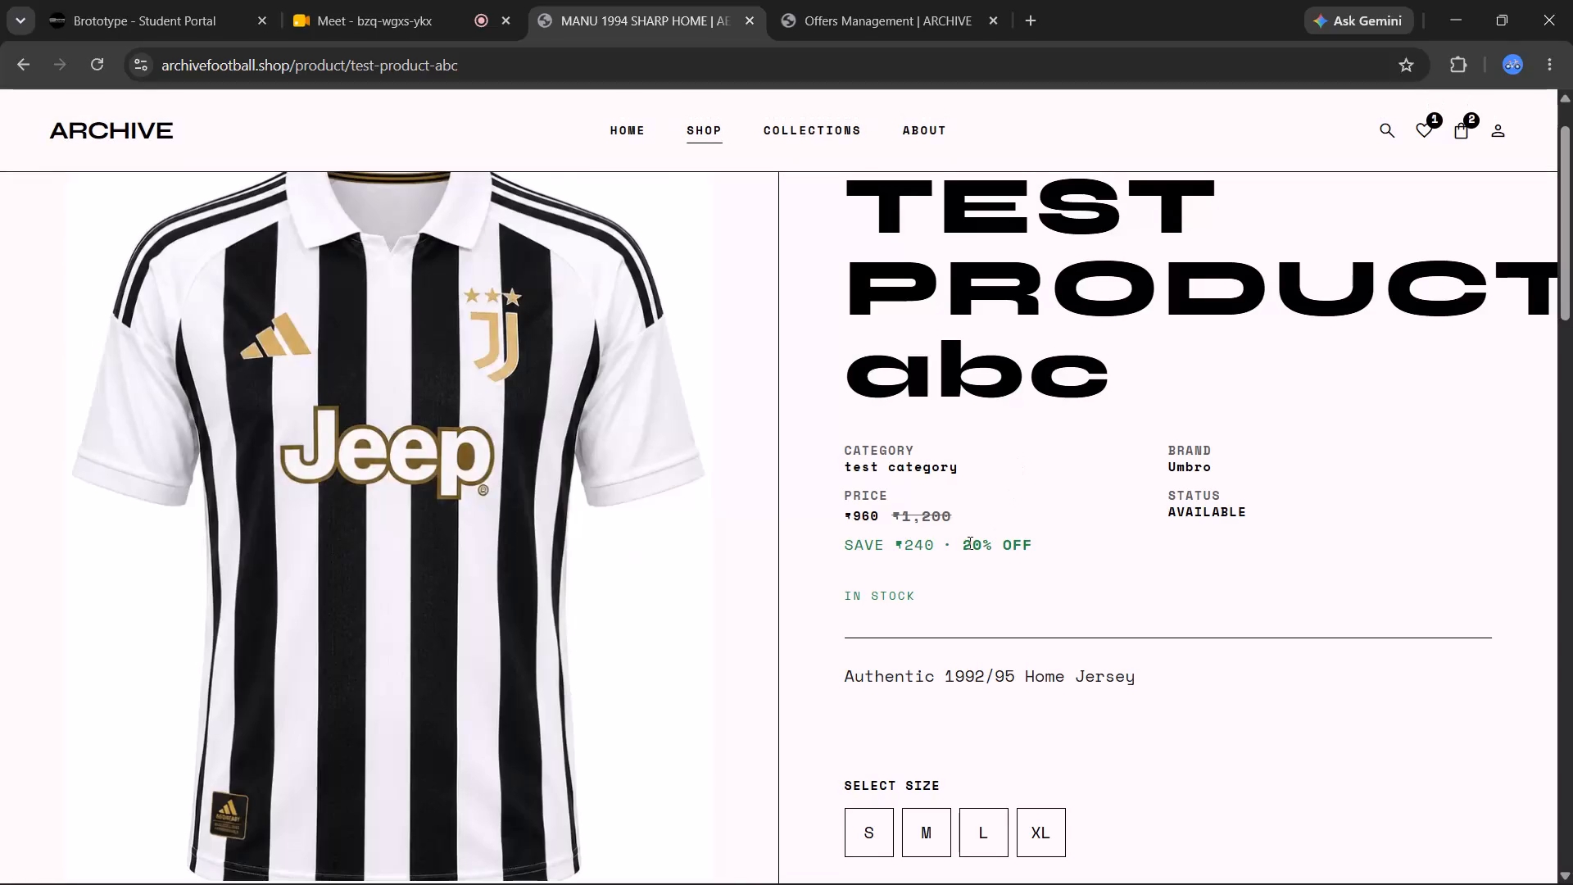
left_click_drag(964, 547, 975, 547)
left_click_drag(975, 547, 1031, 547)
left_click(1031, 547)
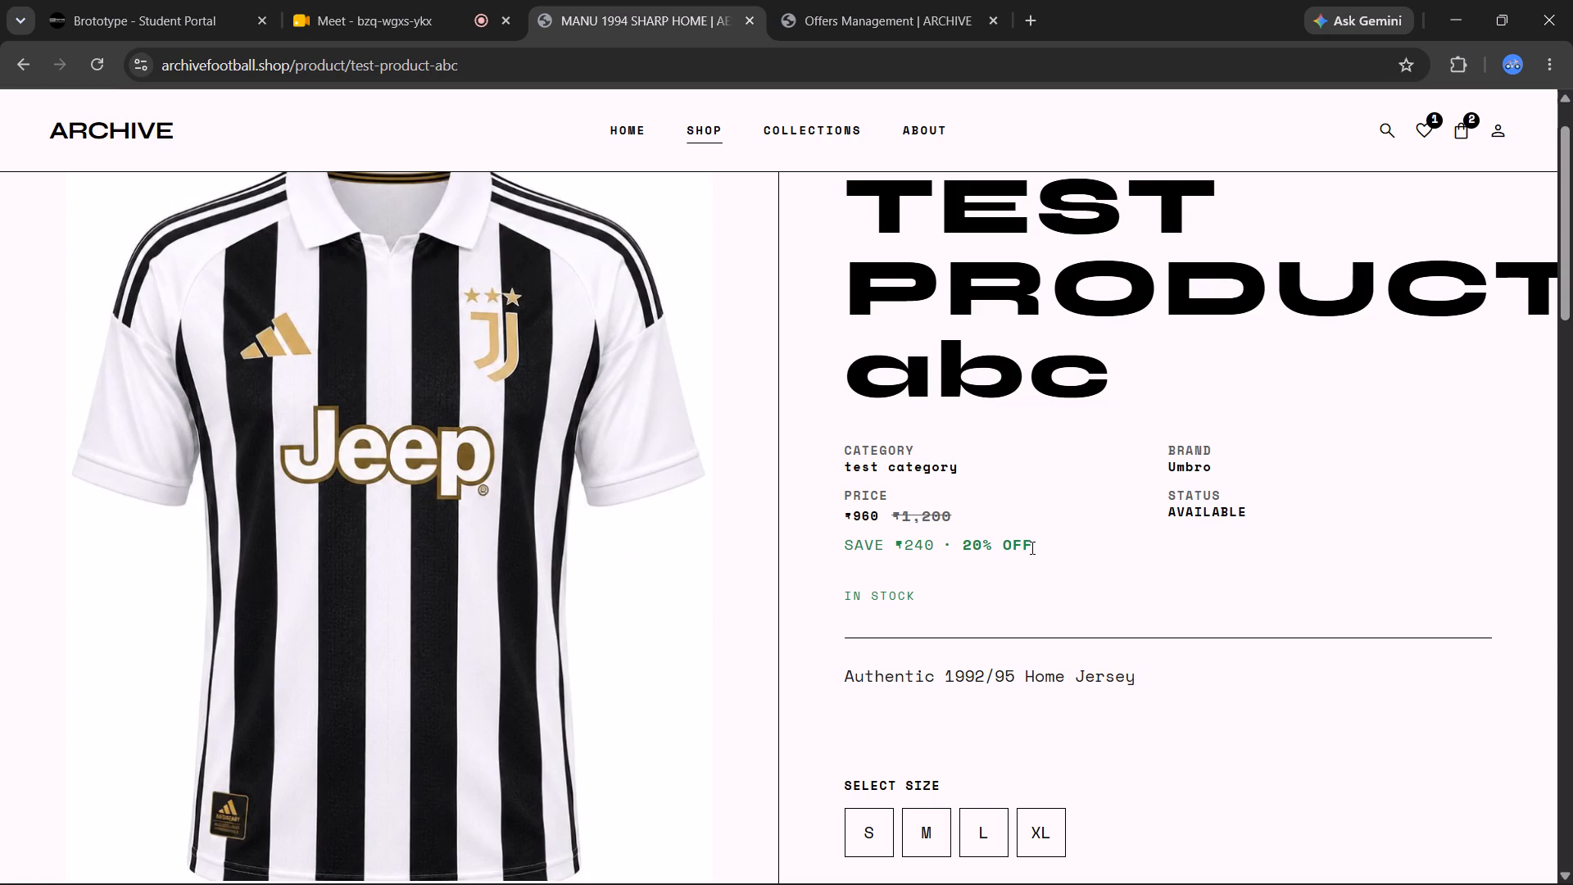
Return to the admin, start a new coupon, and enter reviewtest as its coupon code.
left_click(820, 0)
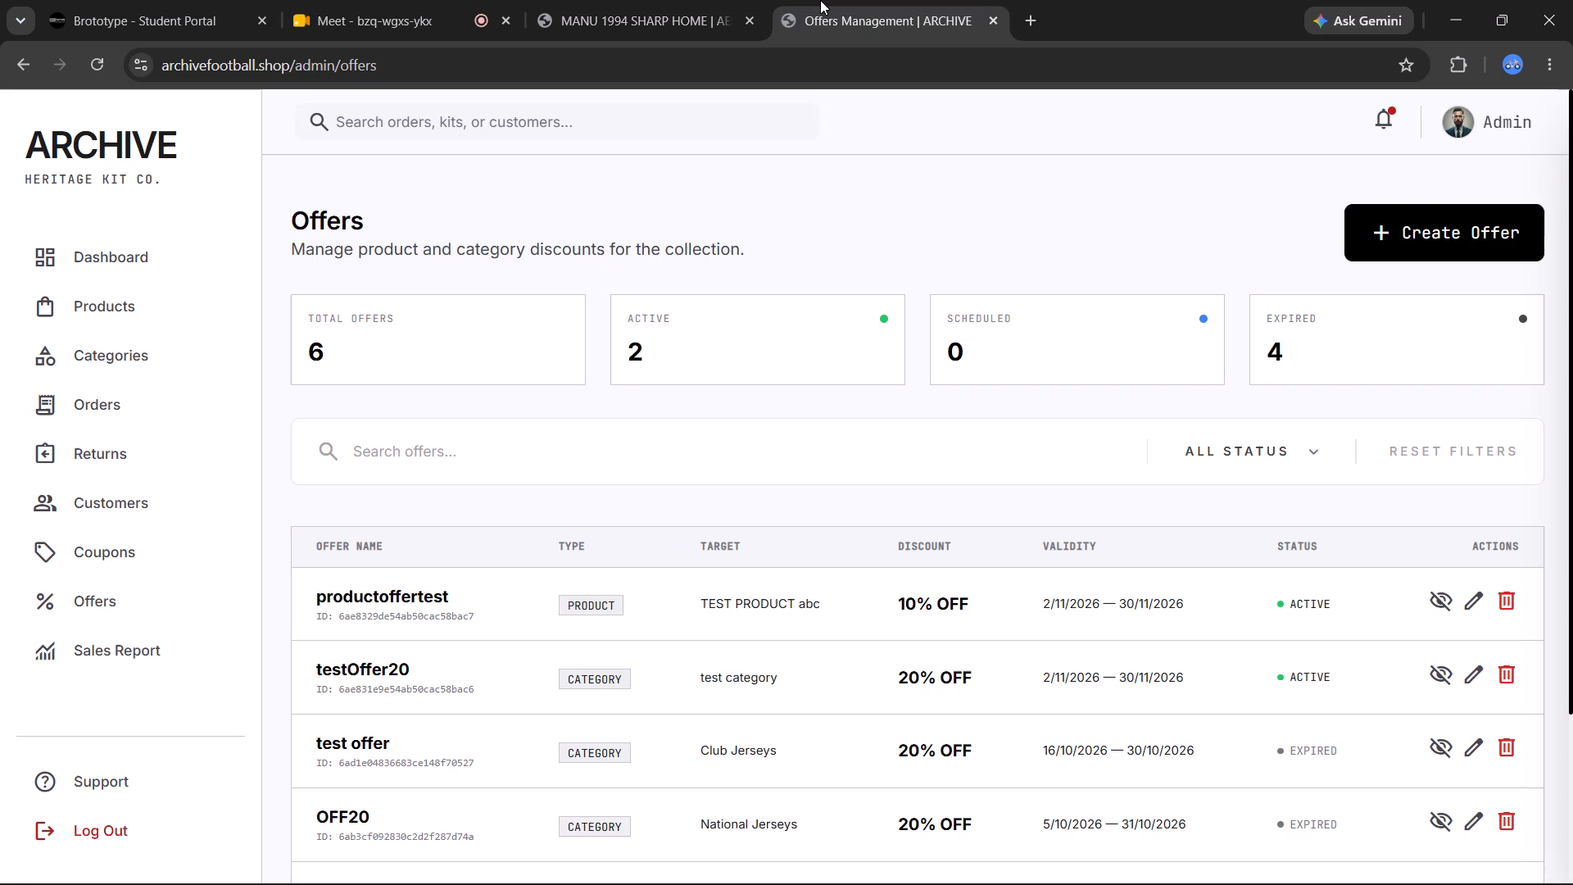
left_click(187, 528)
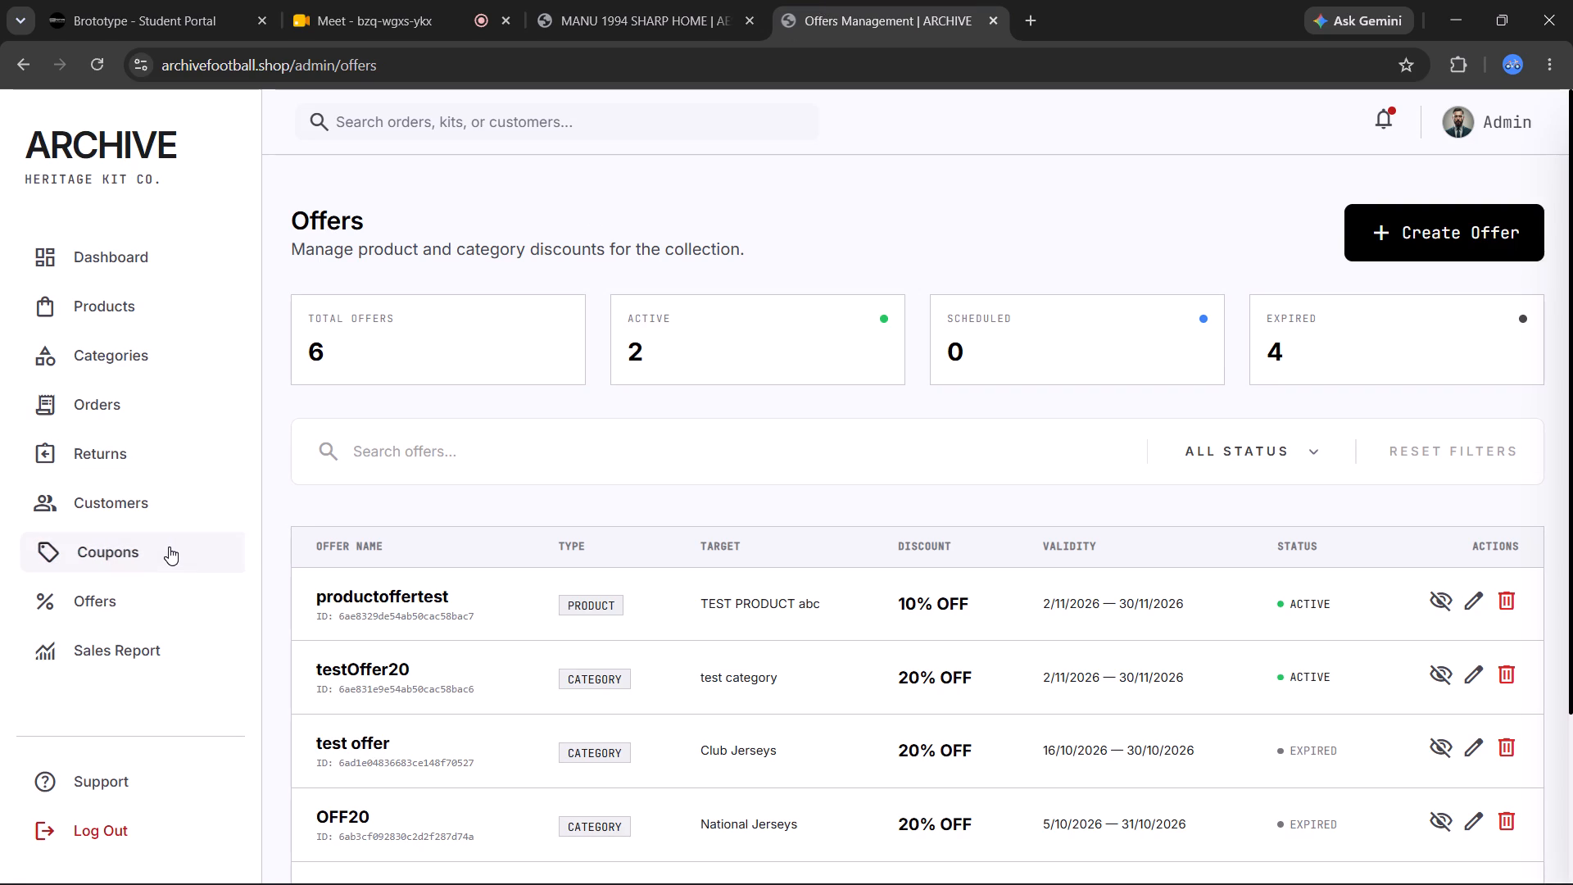
left_click(169, 547)
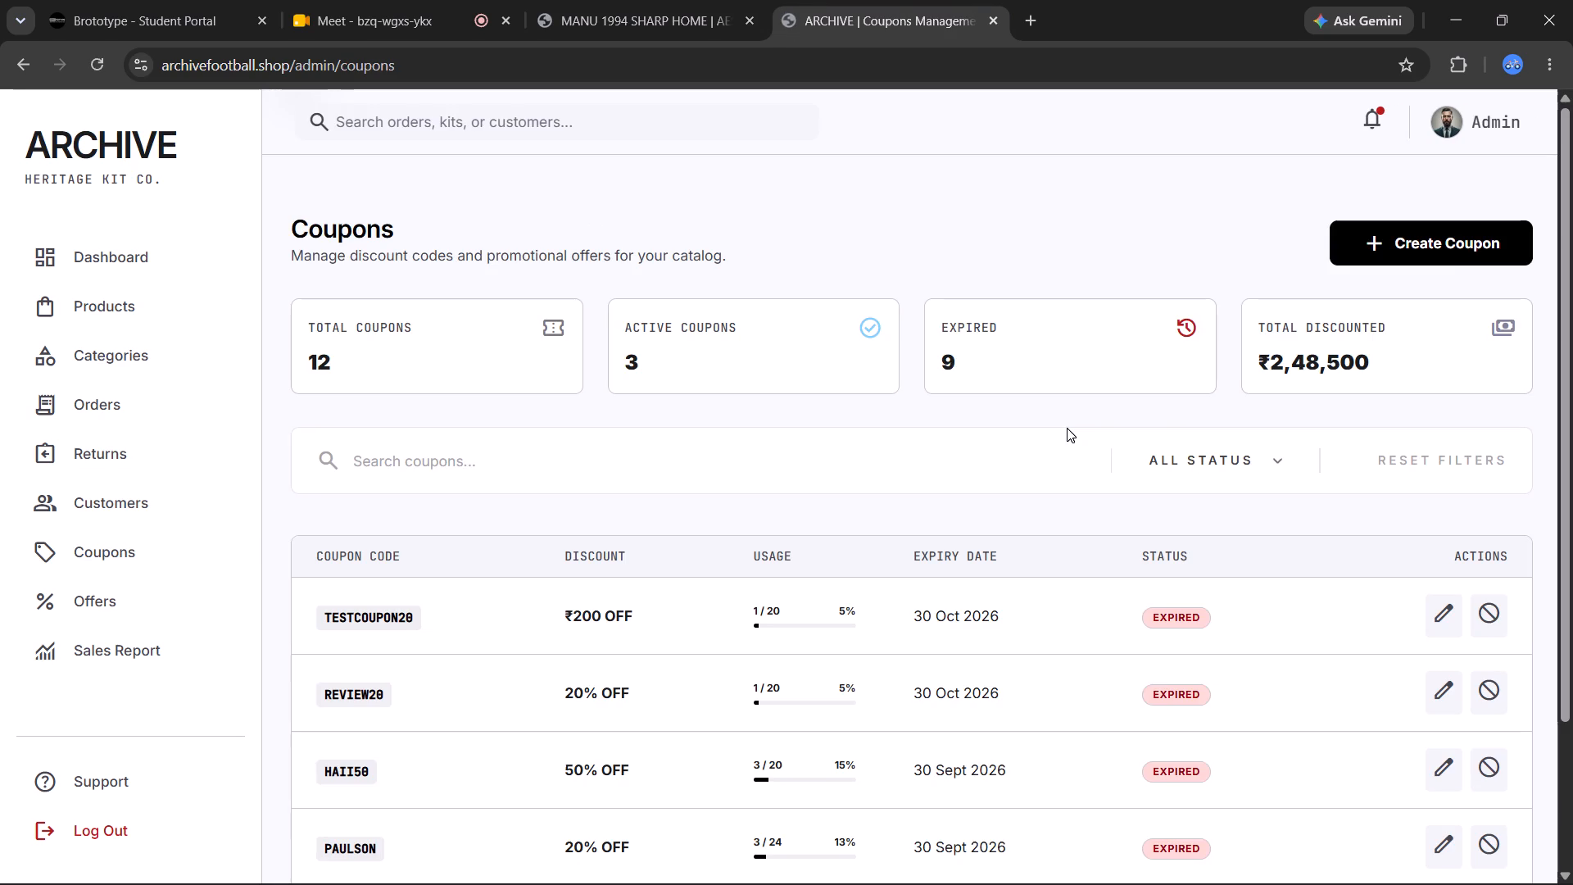
left_click(1462, 240)
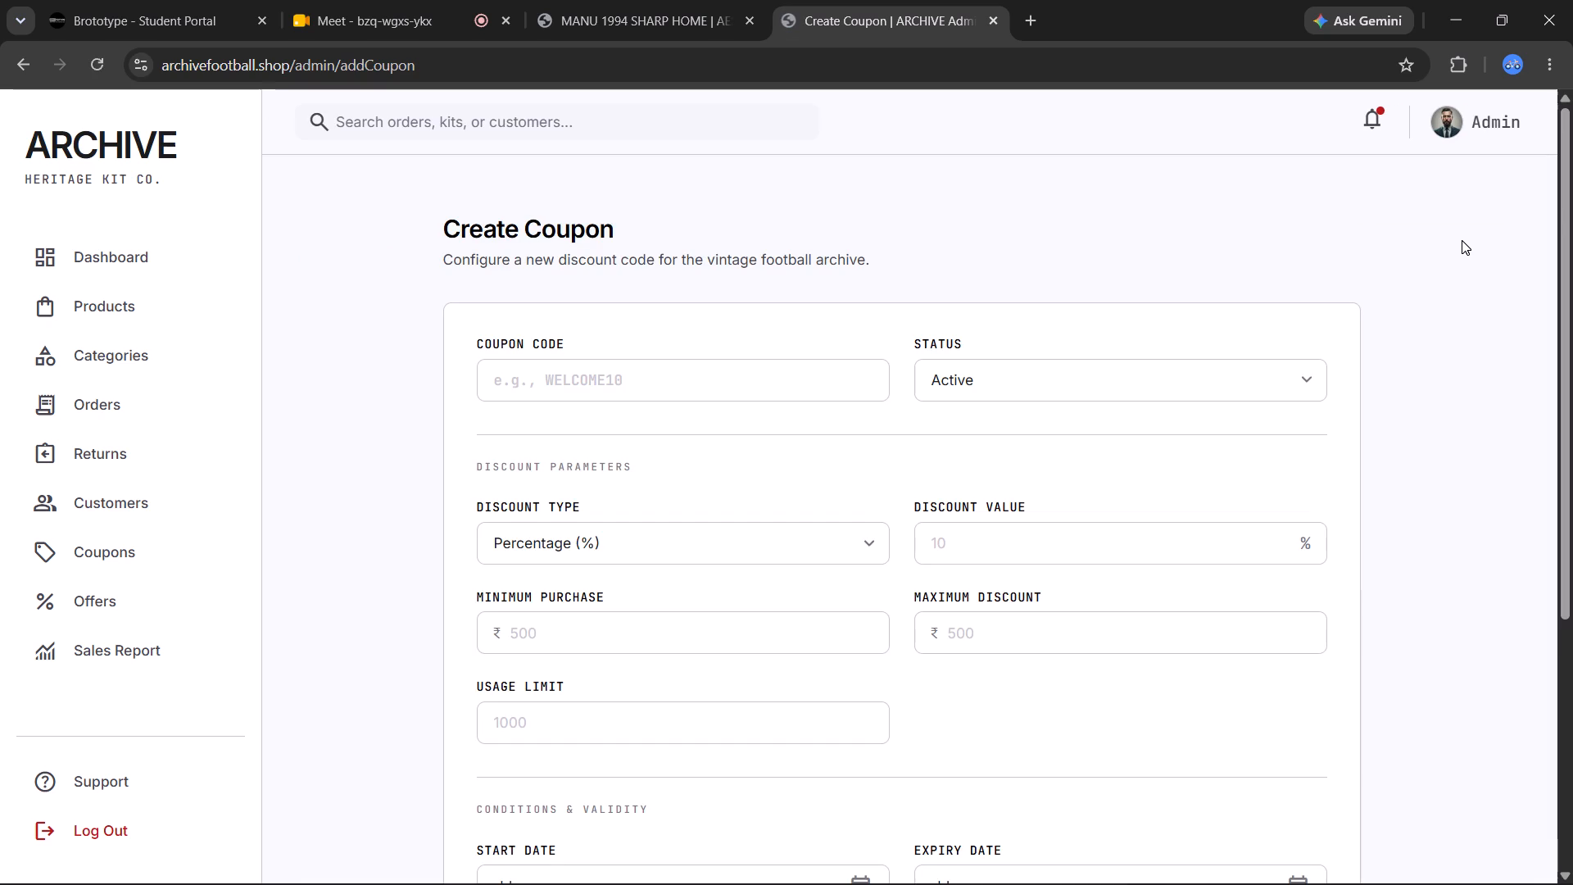
left_click(747, 378)
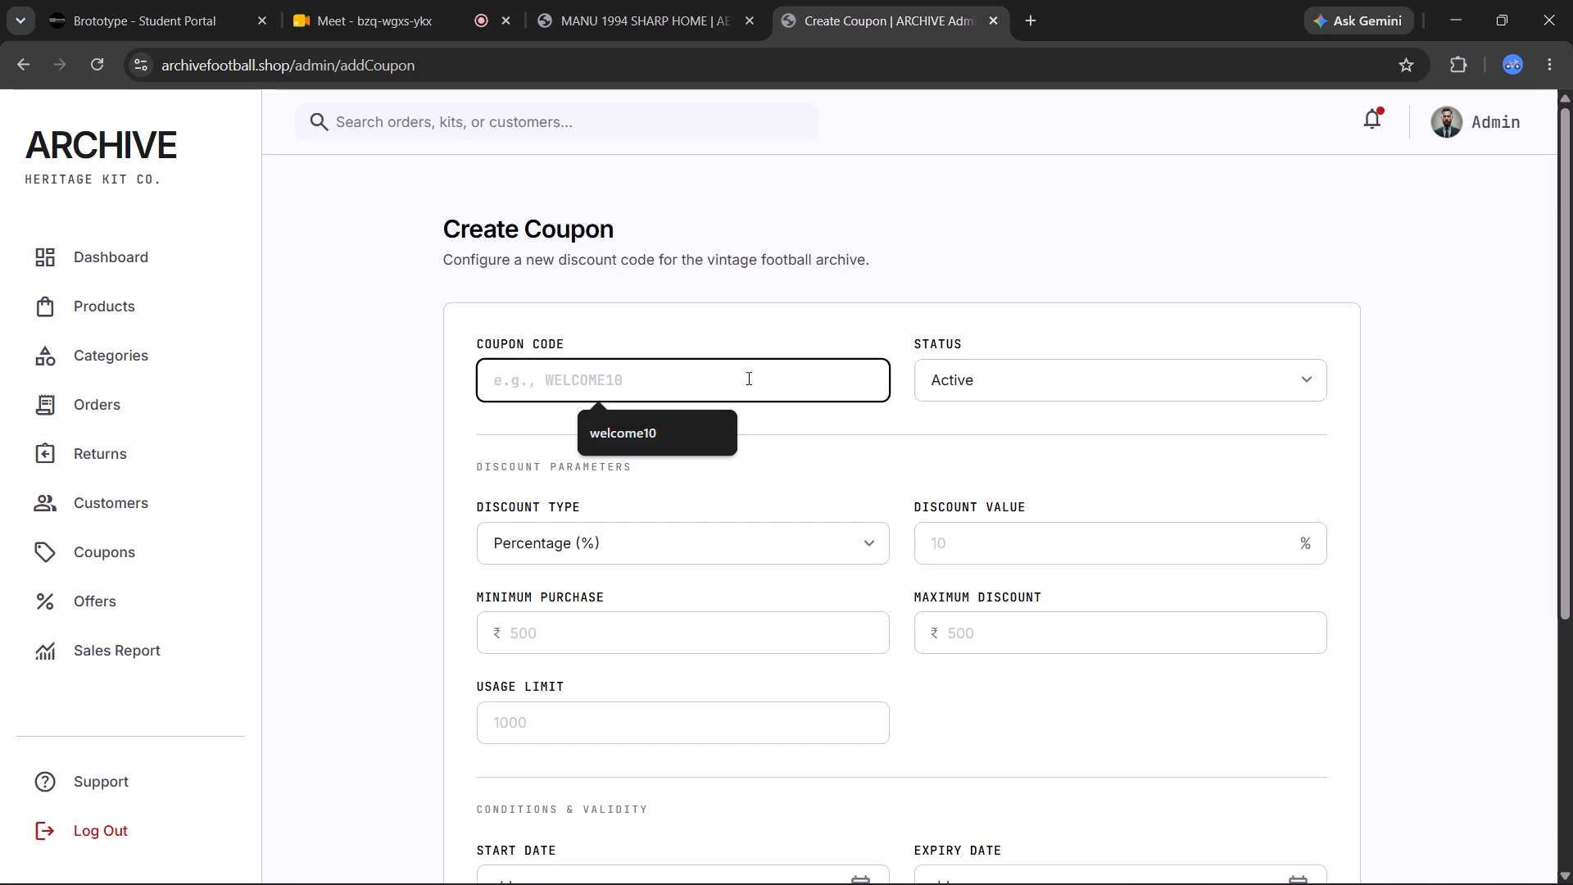
type("review")
key("space")
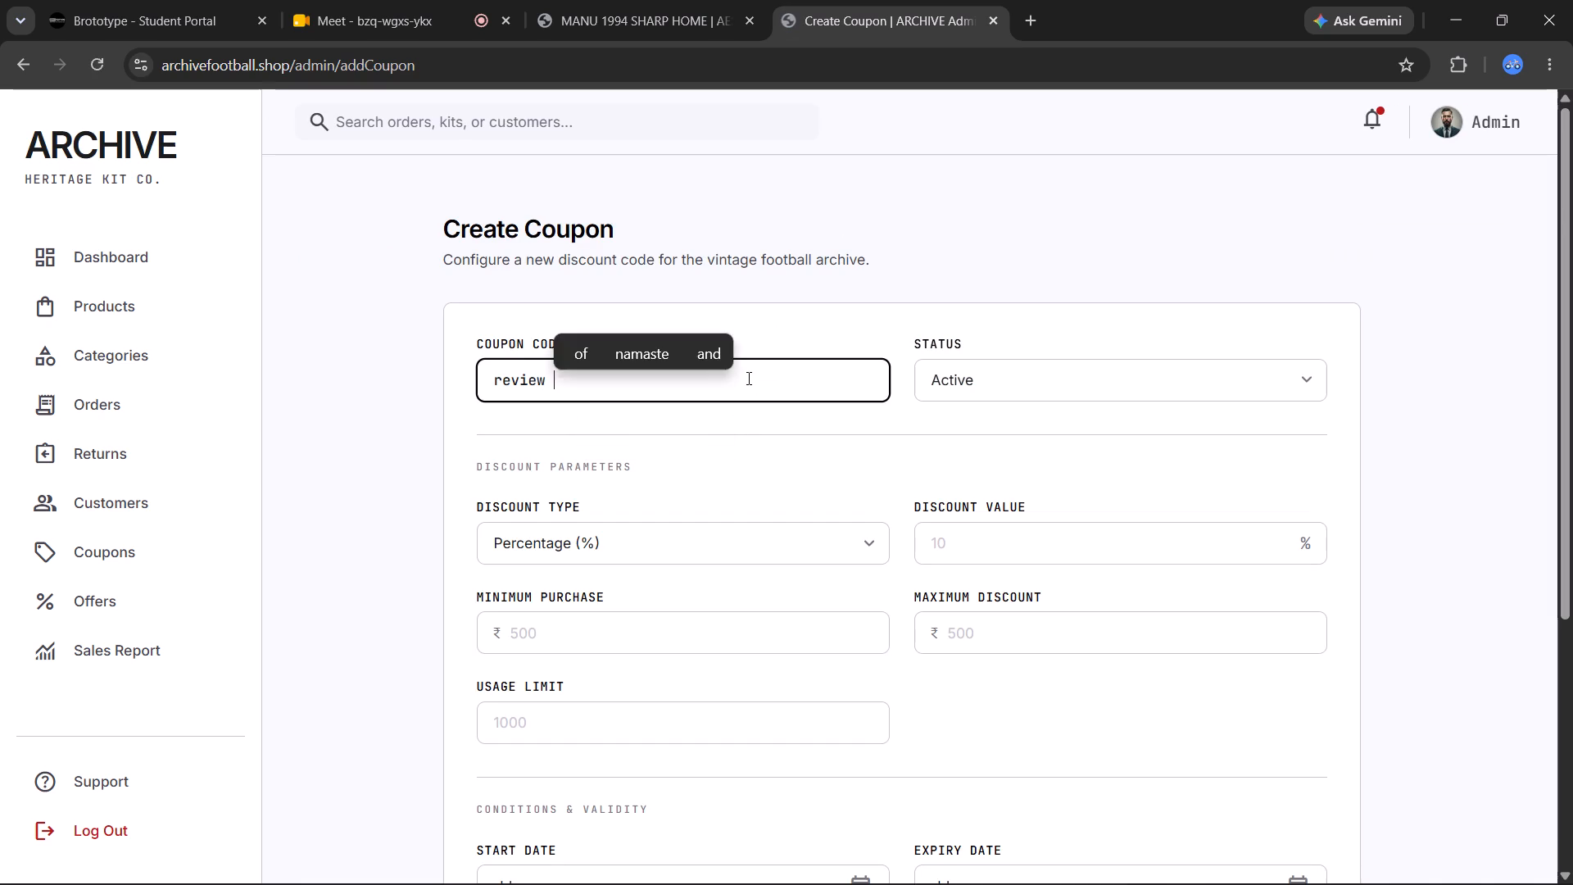
key("BackSpace")
key("BackSpace")
key("BackSpace")
key("BackSpace")
type("iew")
key("space")
key("BackSpace")
type("test")
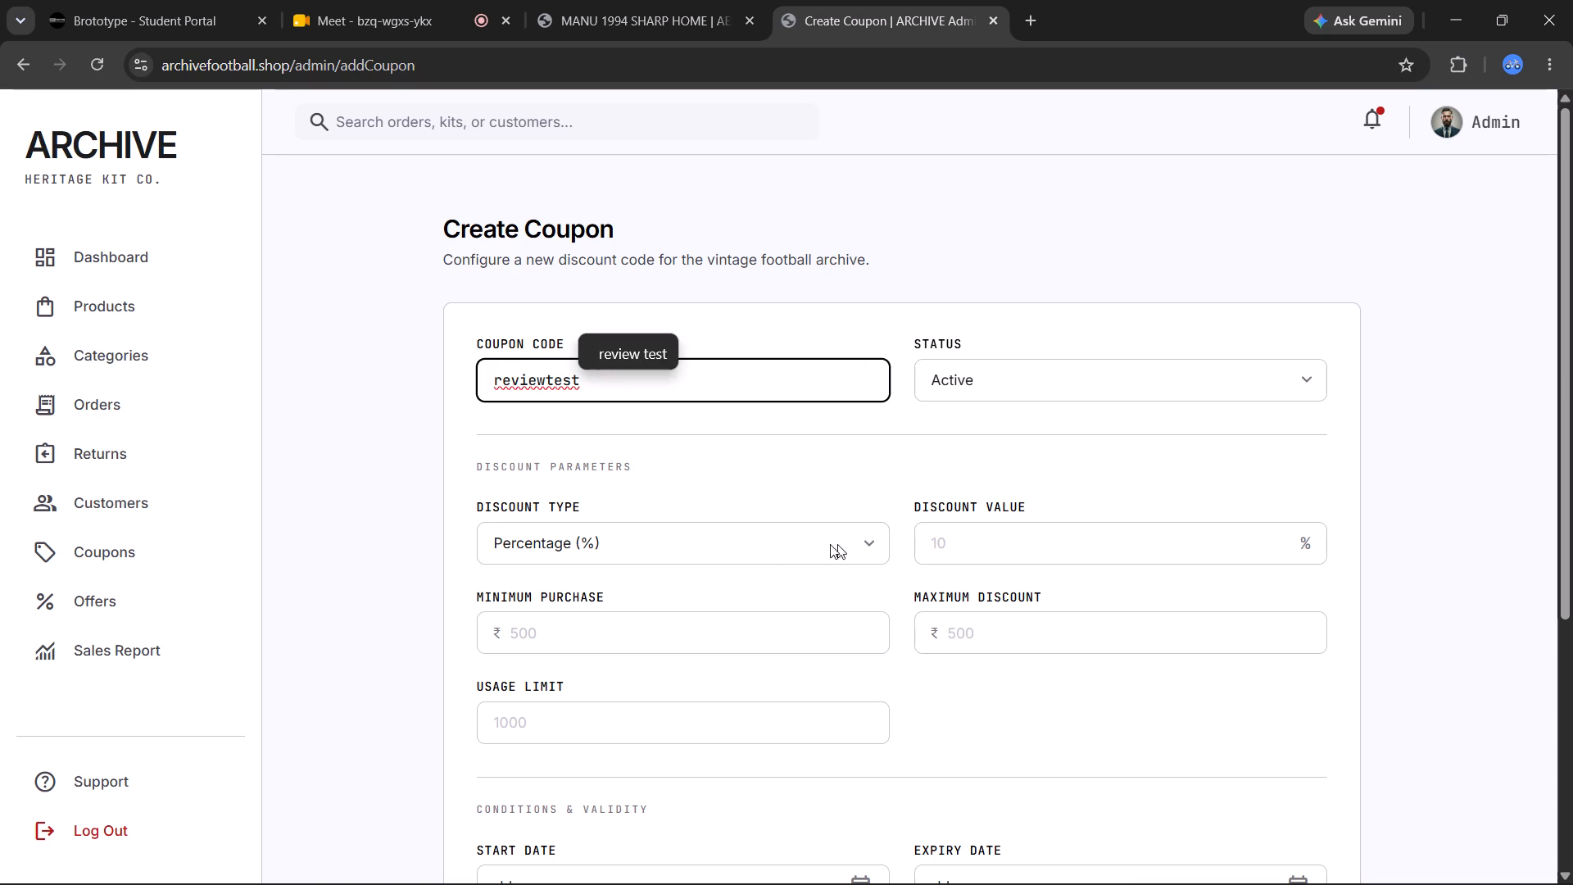
Set the coupon's discount value to 10 percent, minimum purchase to ₹200, maximum discount to ₹3000, and usage limit to 20.
left_click(952, 543)
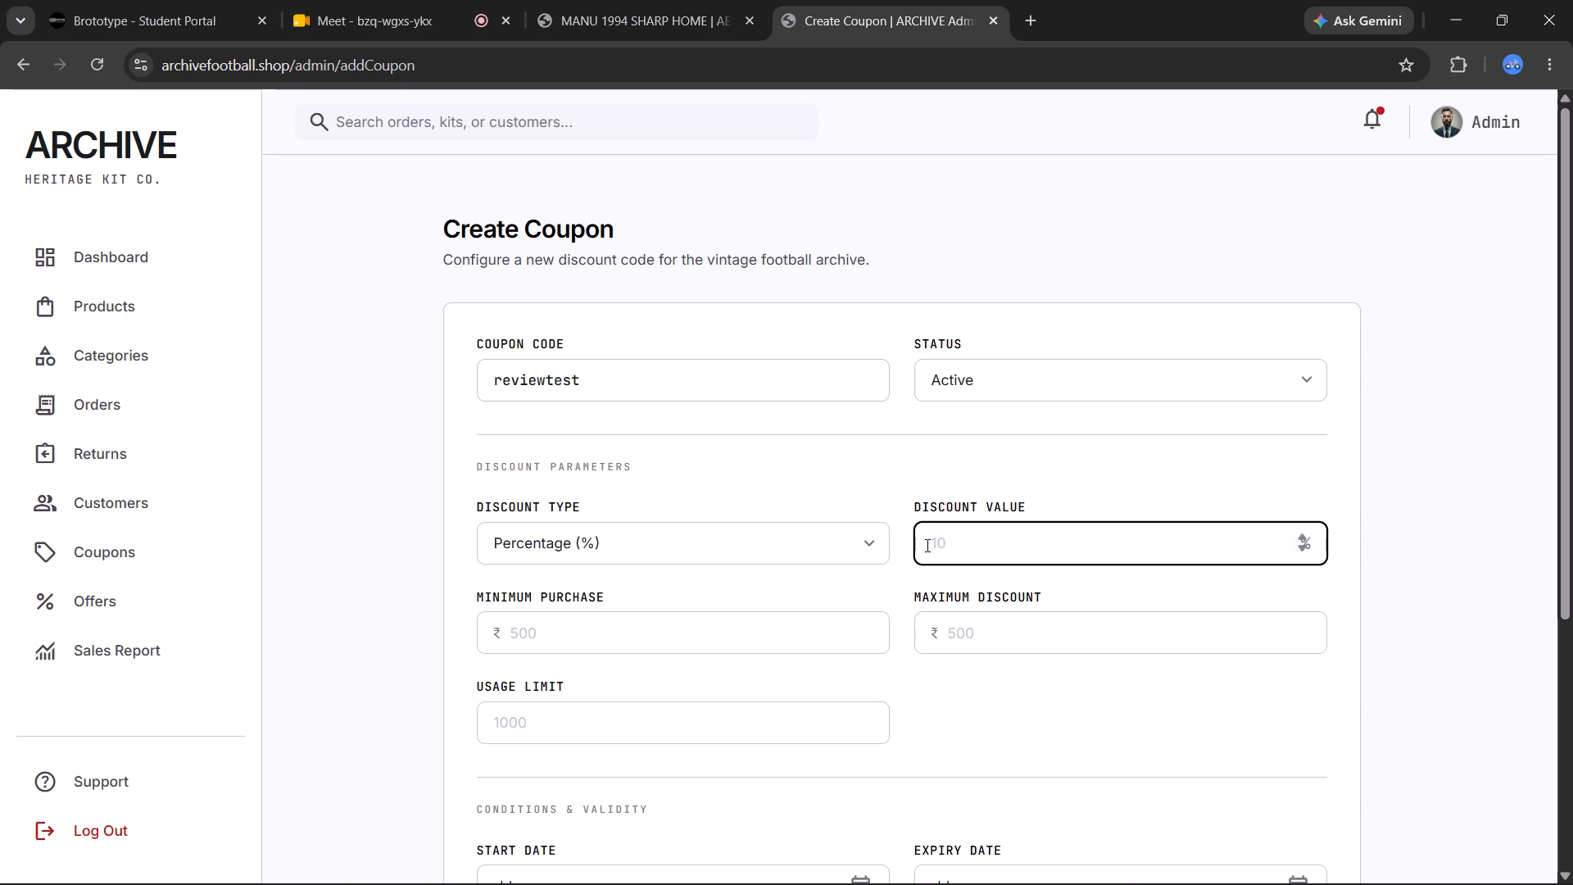
type("10")
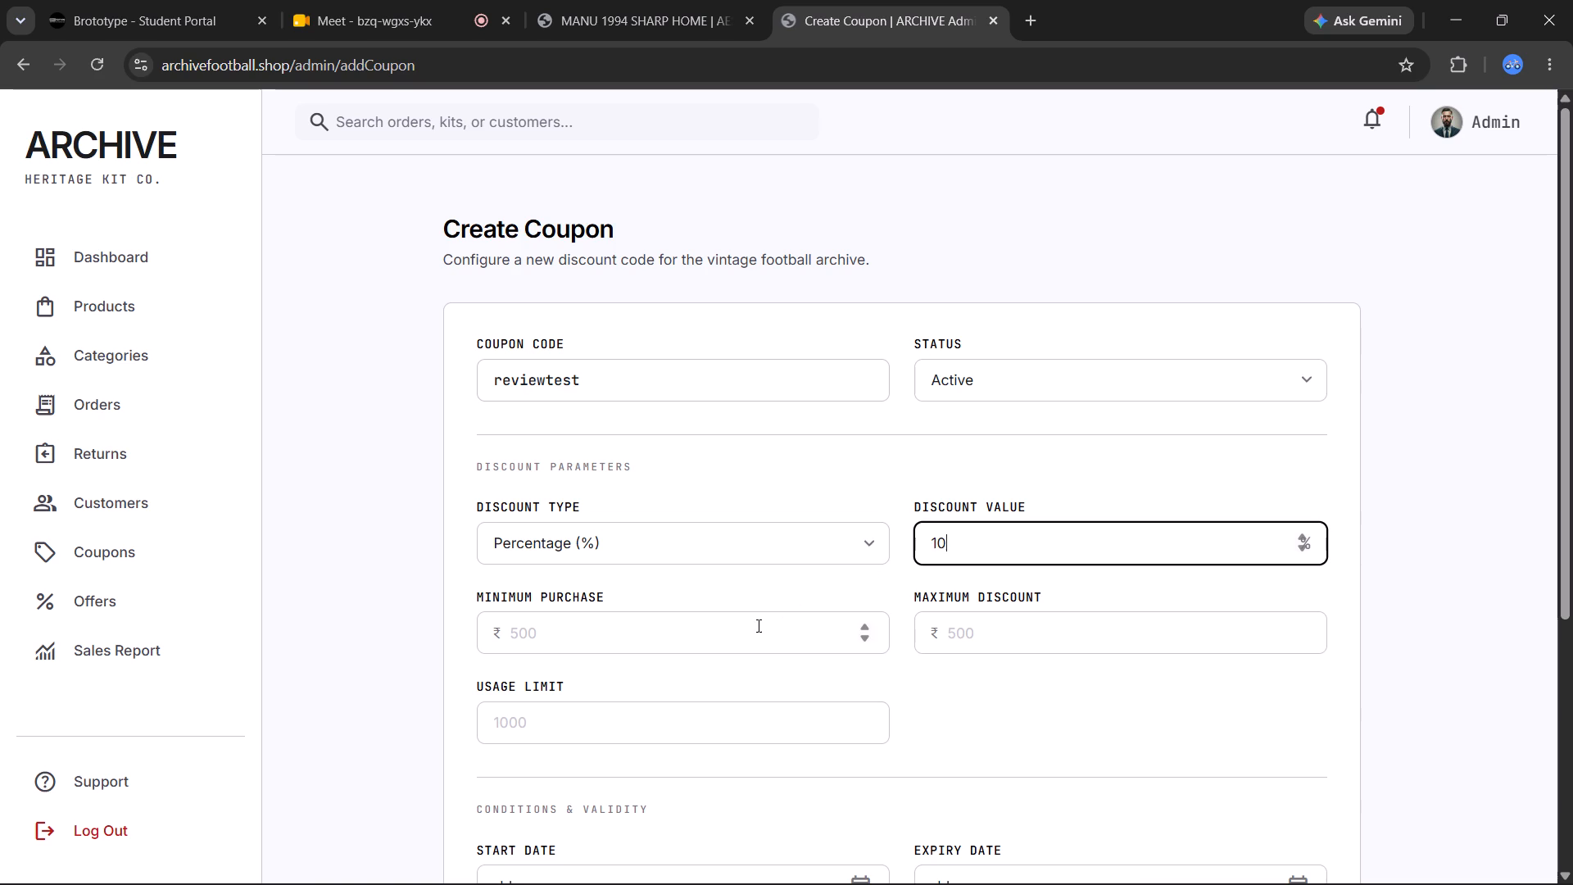
left_click(754, 629)
type("200")
left_click(1181, 634)
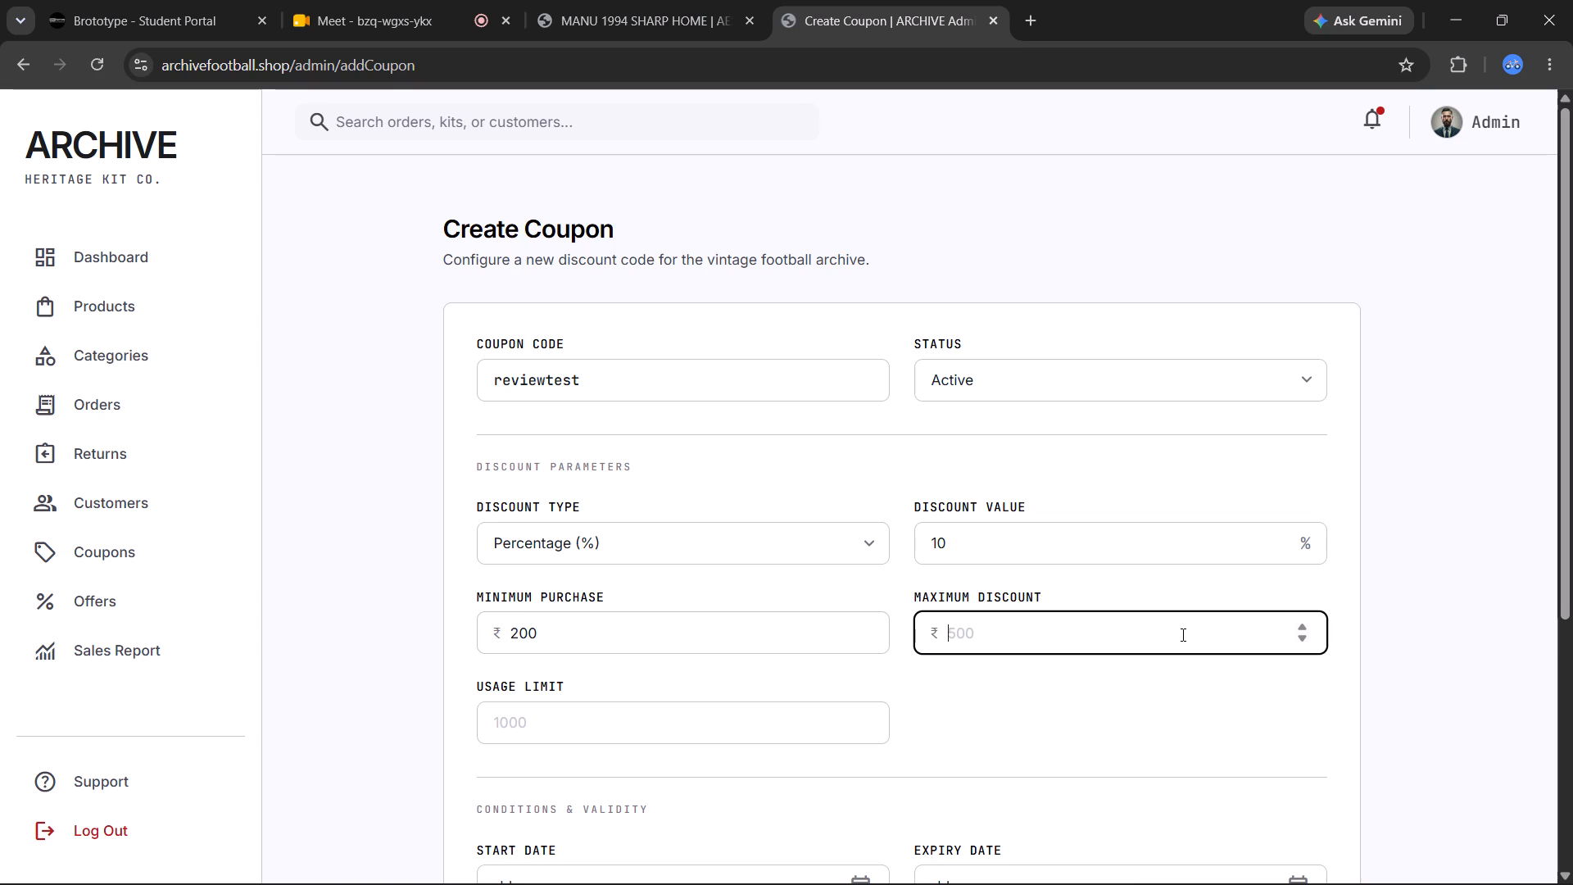
type("3000")
left_click(852, 719)
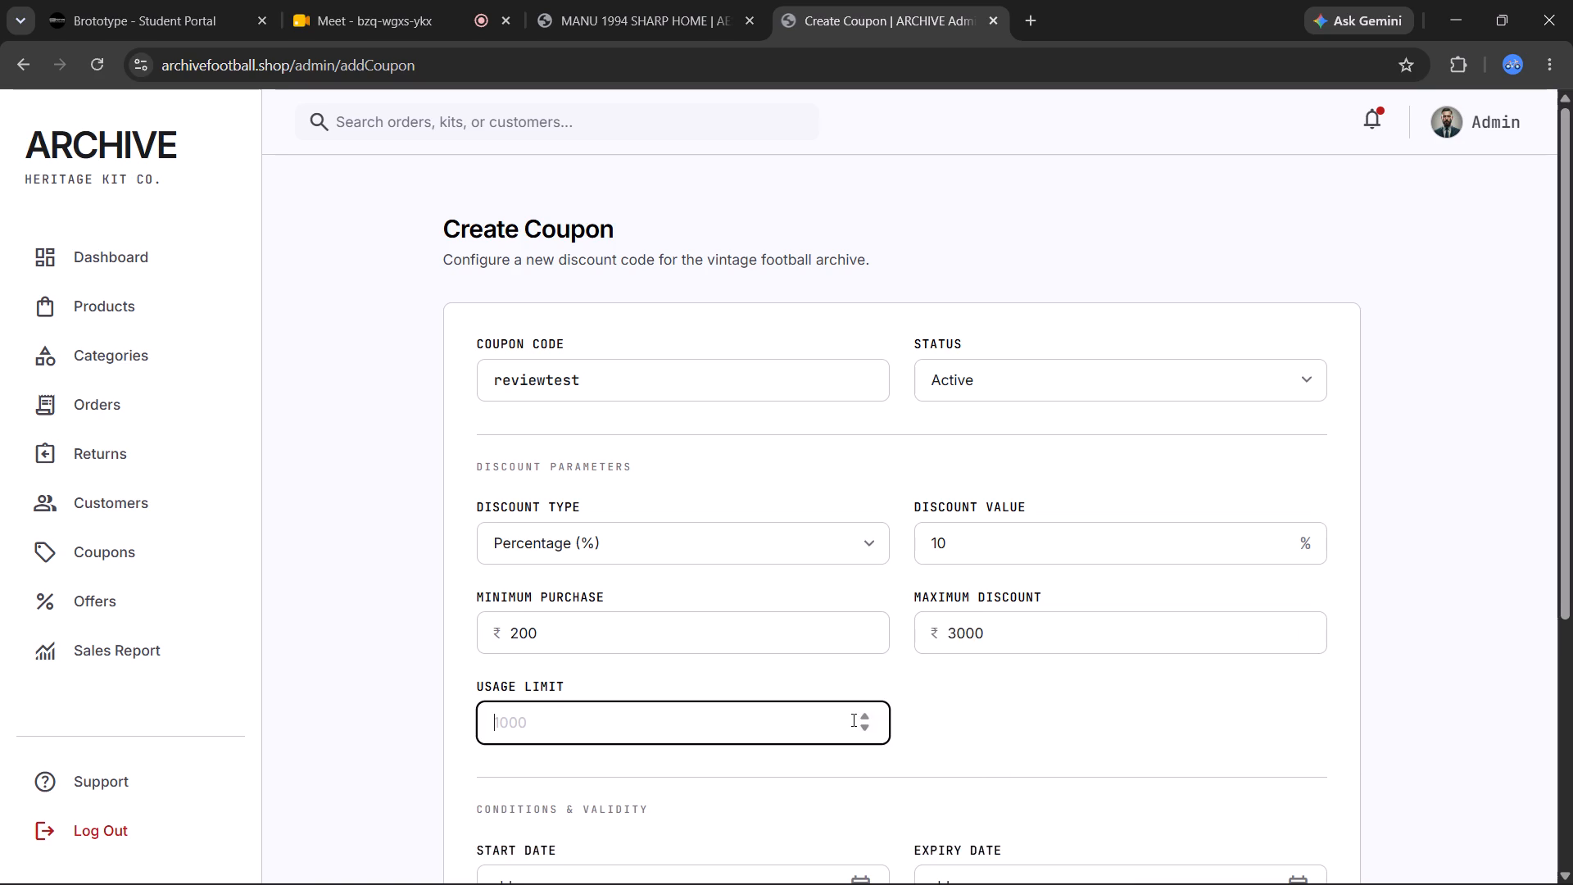
type("20")
Set the coupon's start date to today, 02-11-2026, and its expiry date to 30-11-2026, and create the coupon.
scroll(1162, 725, "down", 1)
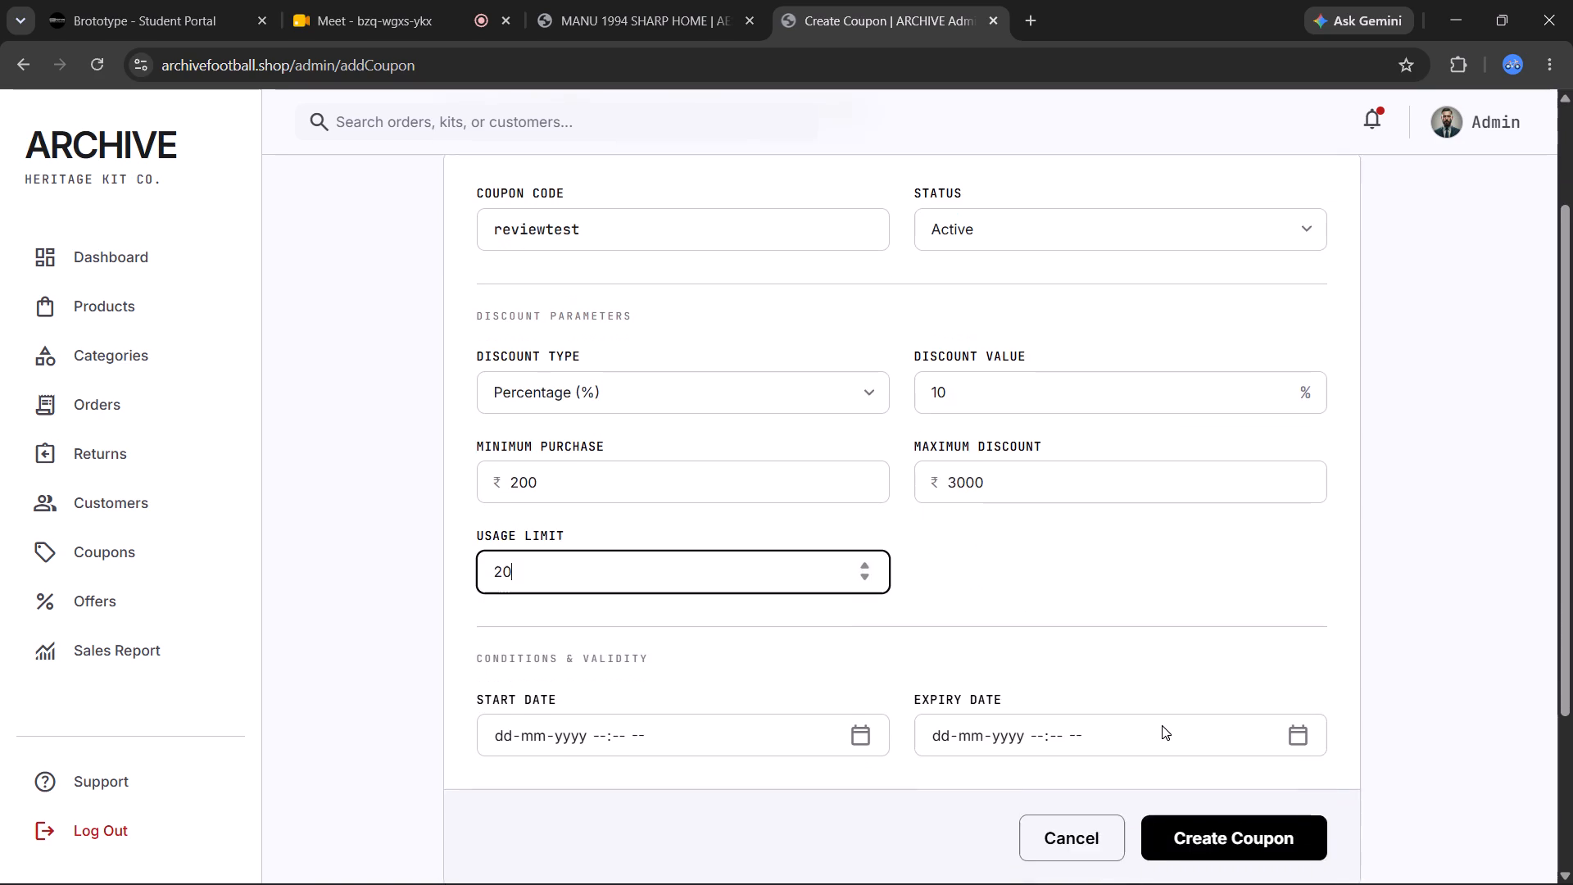
scroll(1162, 725, "down", 1)
left_click(853, 661)
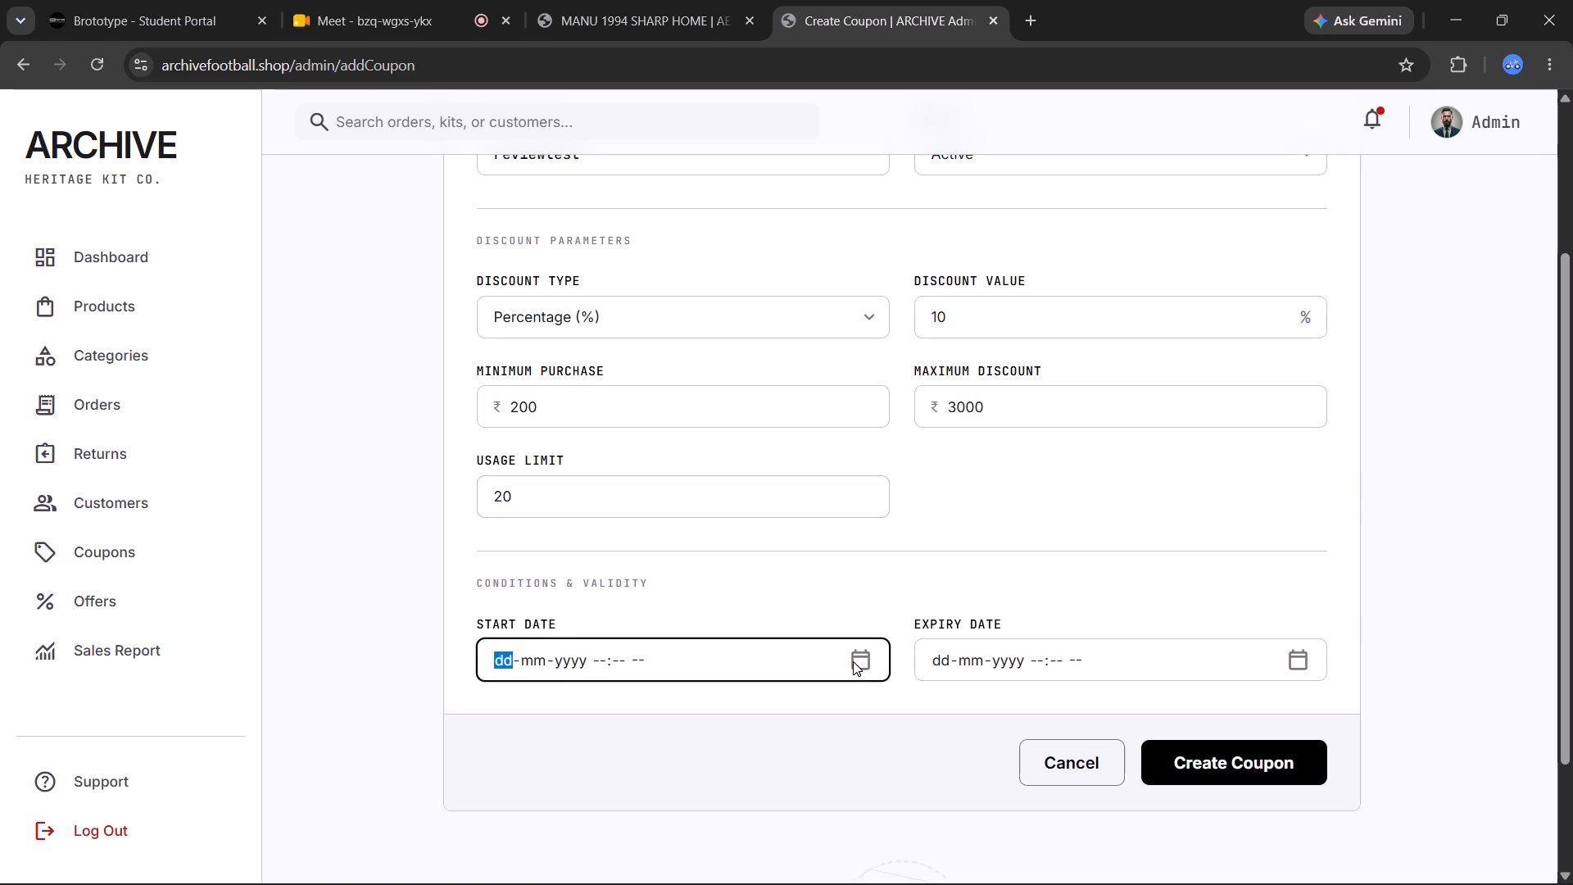
left_click(865, 662)
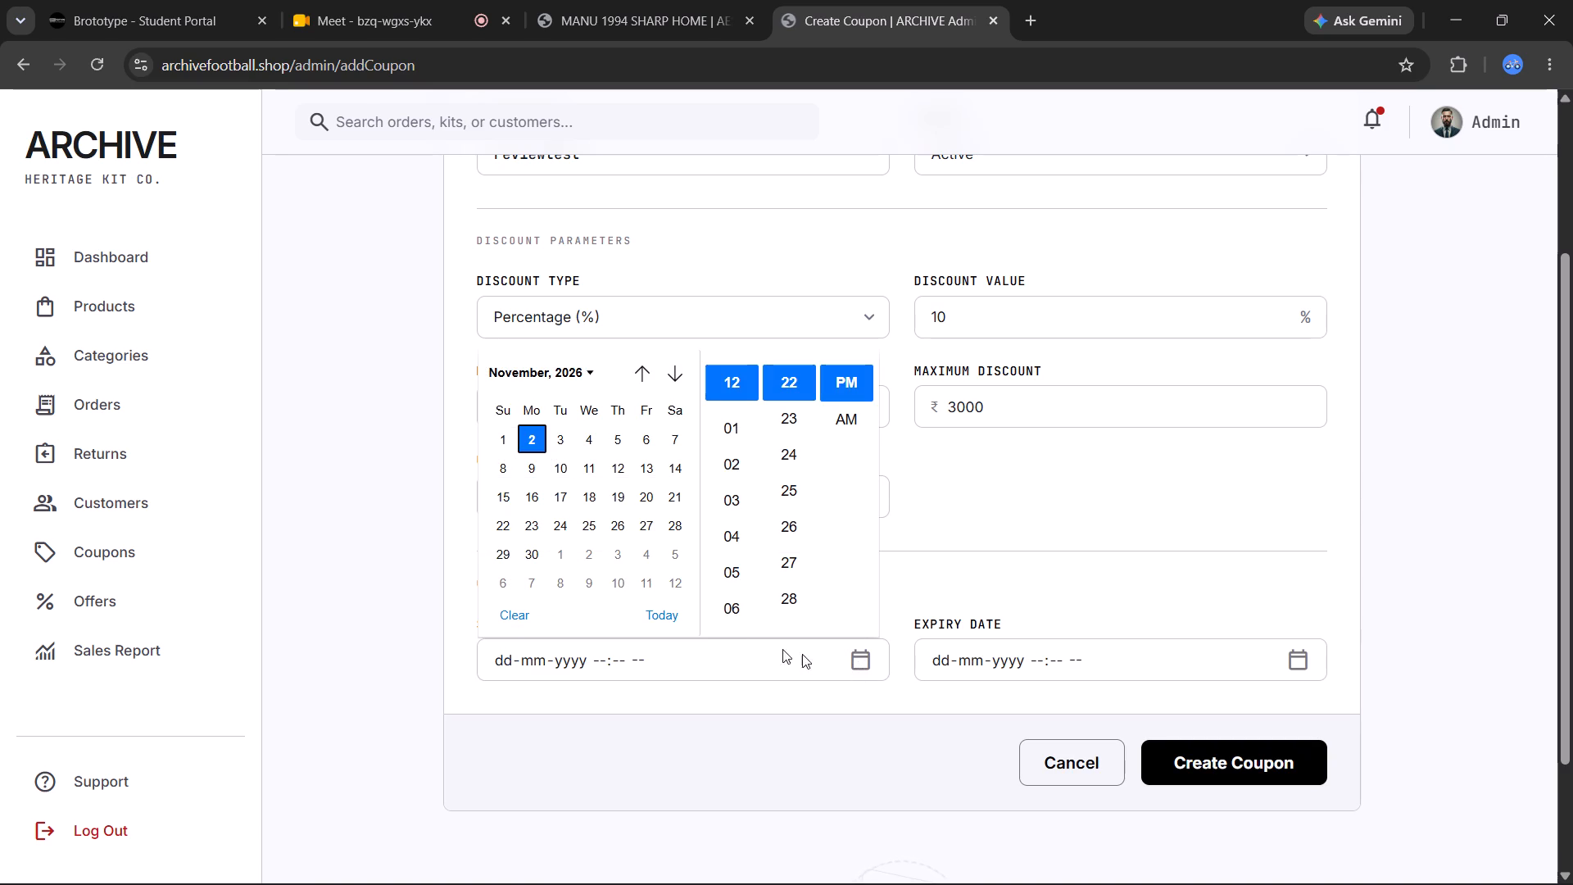
left_click(668, 615)
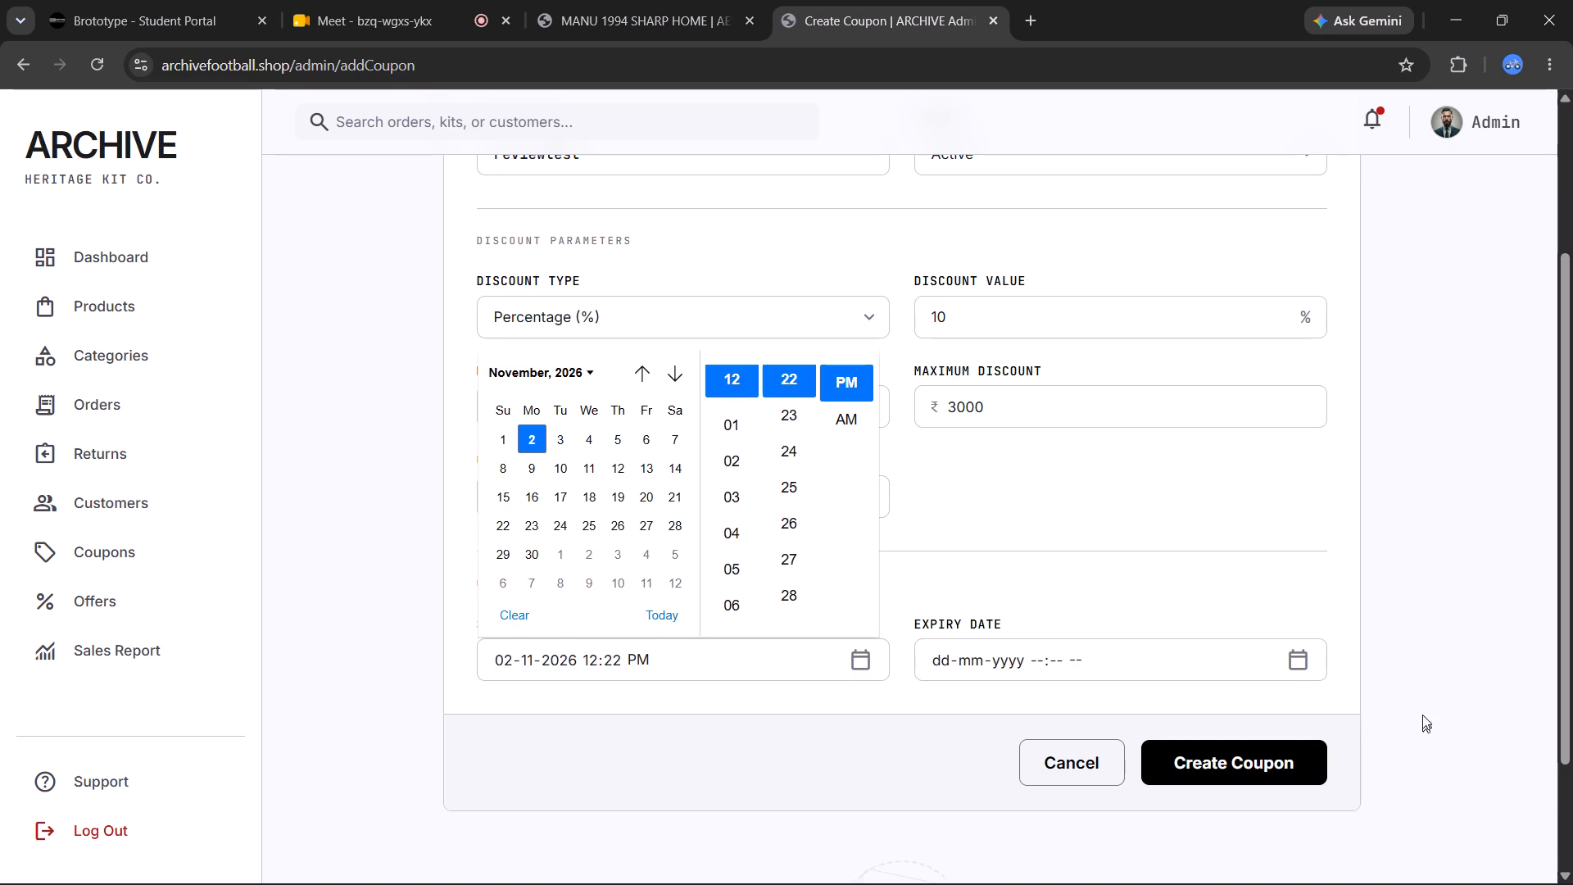
left_click(1299, 661)
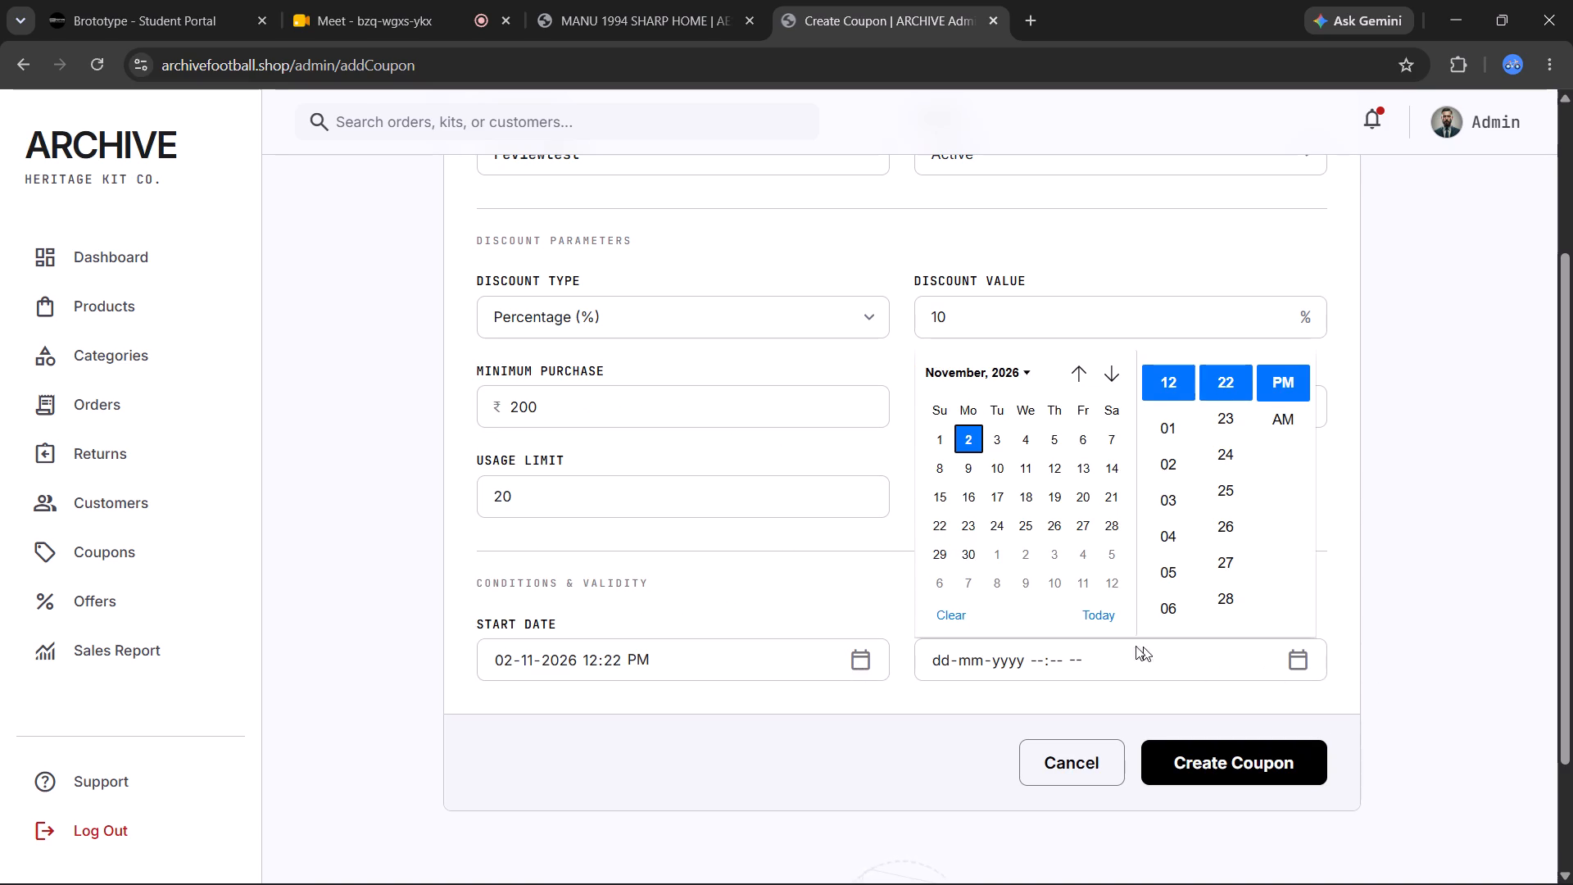
left_click(968, 559)
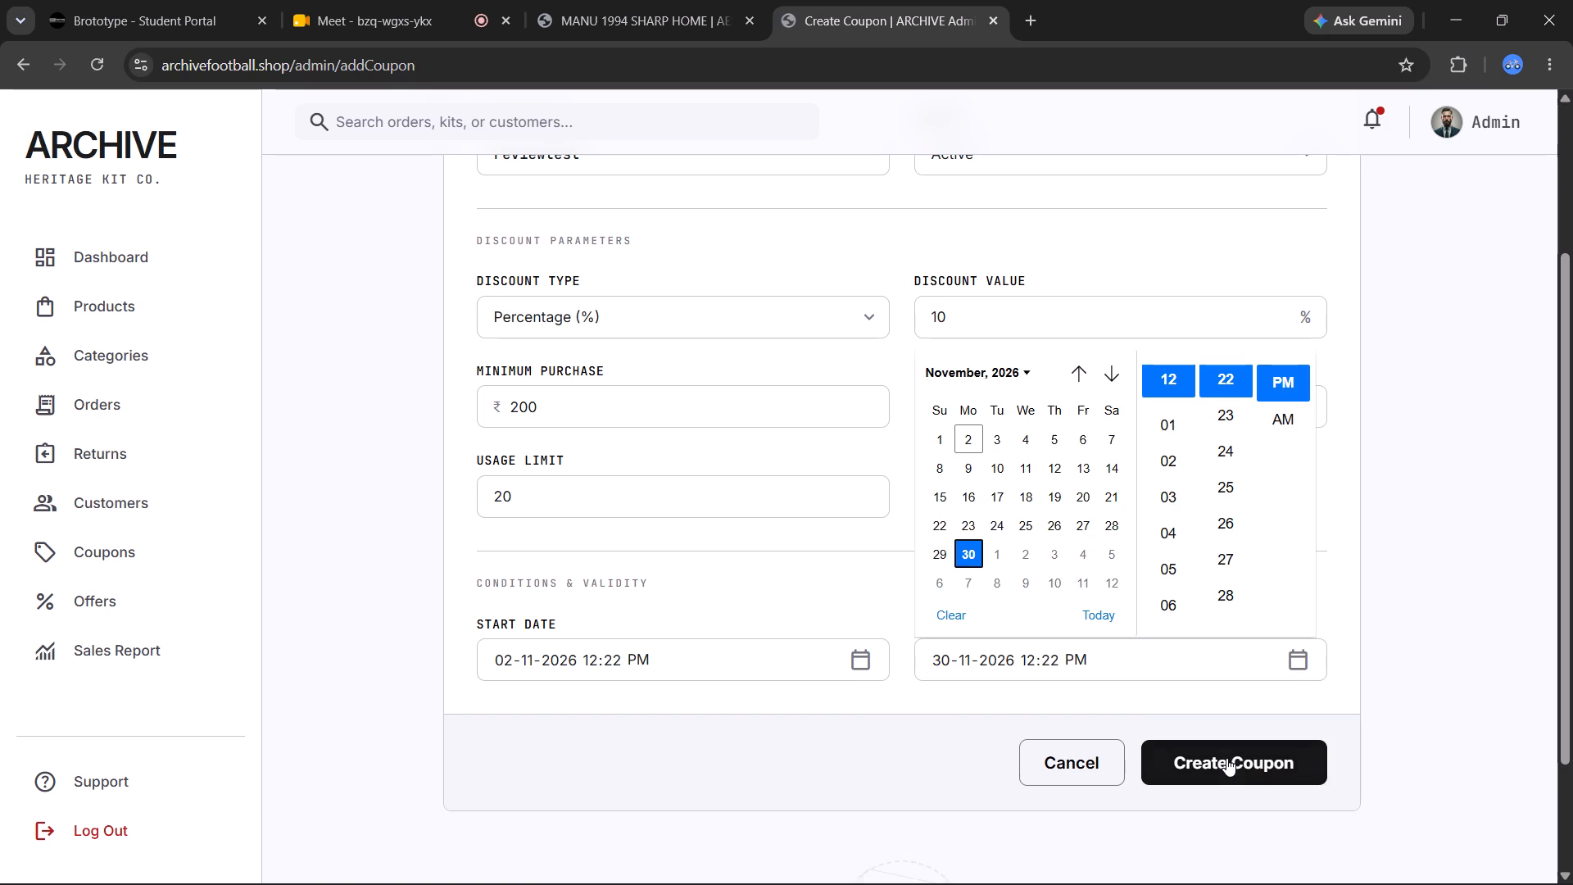
left_click(1226, 758)
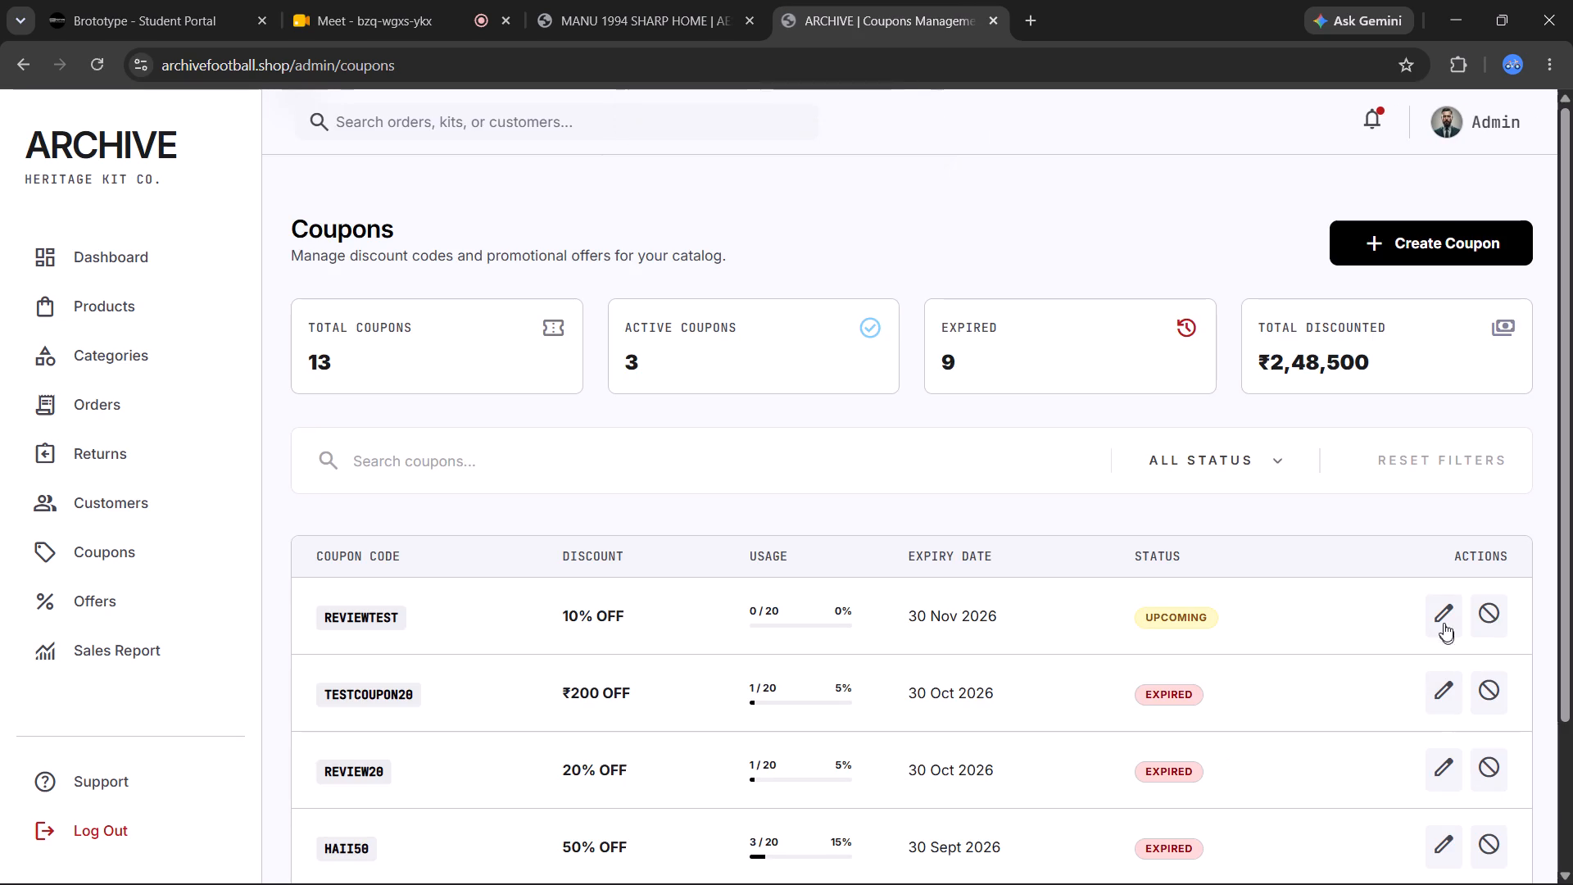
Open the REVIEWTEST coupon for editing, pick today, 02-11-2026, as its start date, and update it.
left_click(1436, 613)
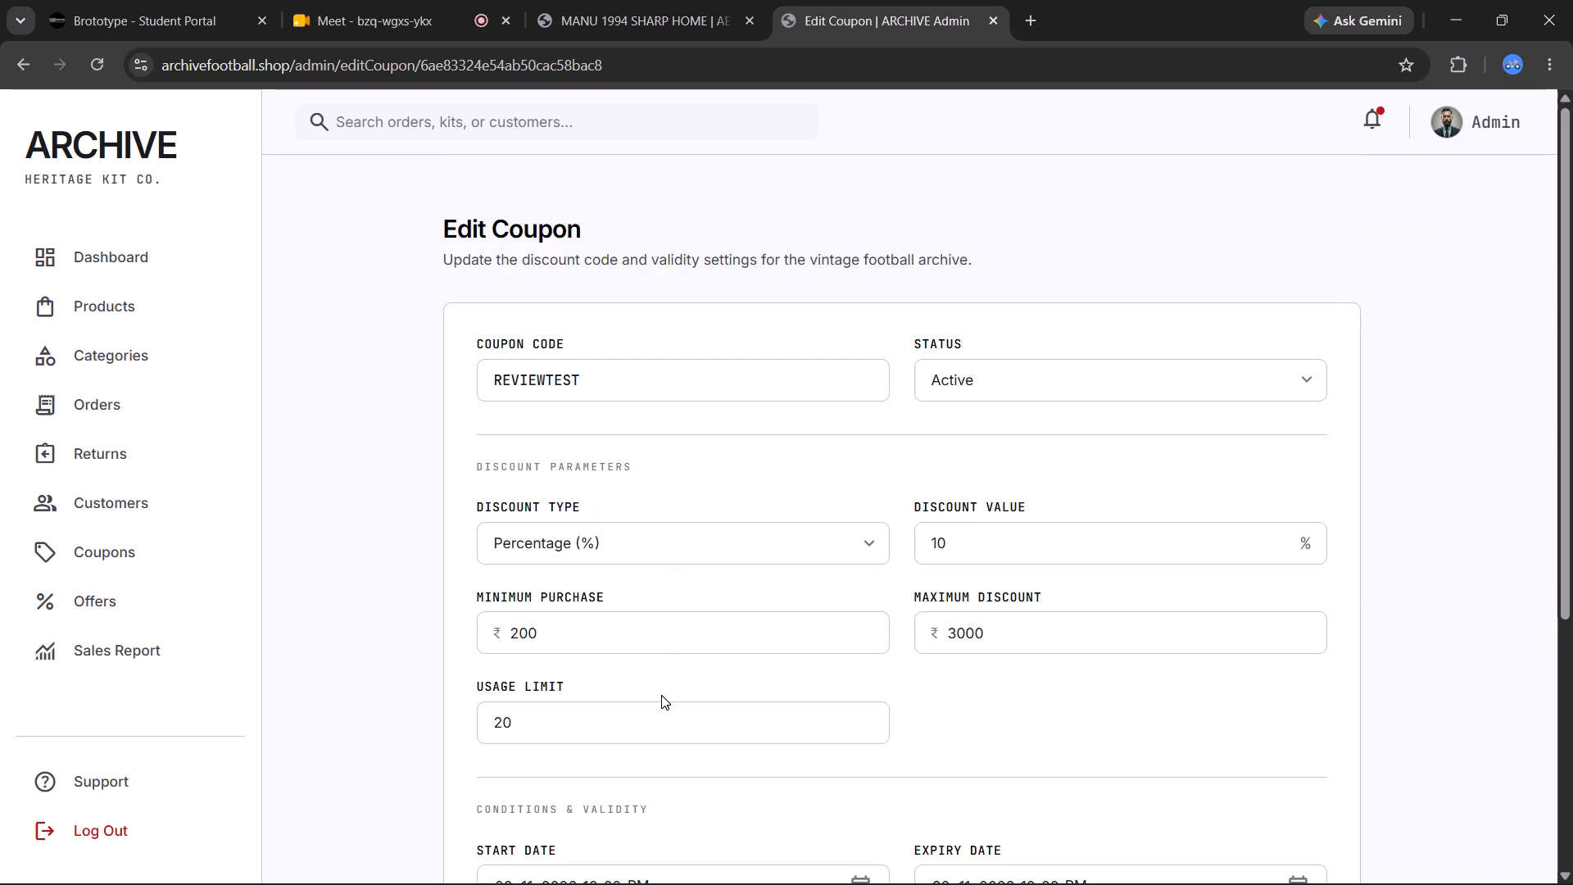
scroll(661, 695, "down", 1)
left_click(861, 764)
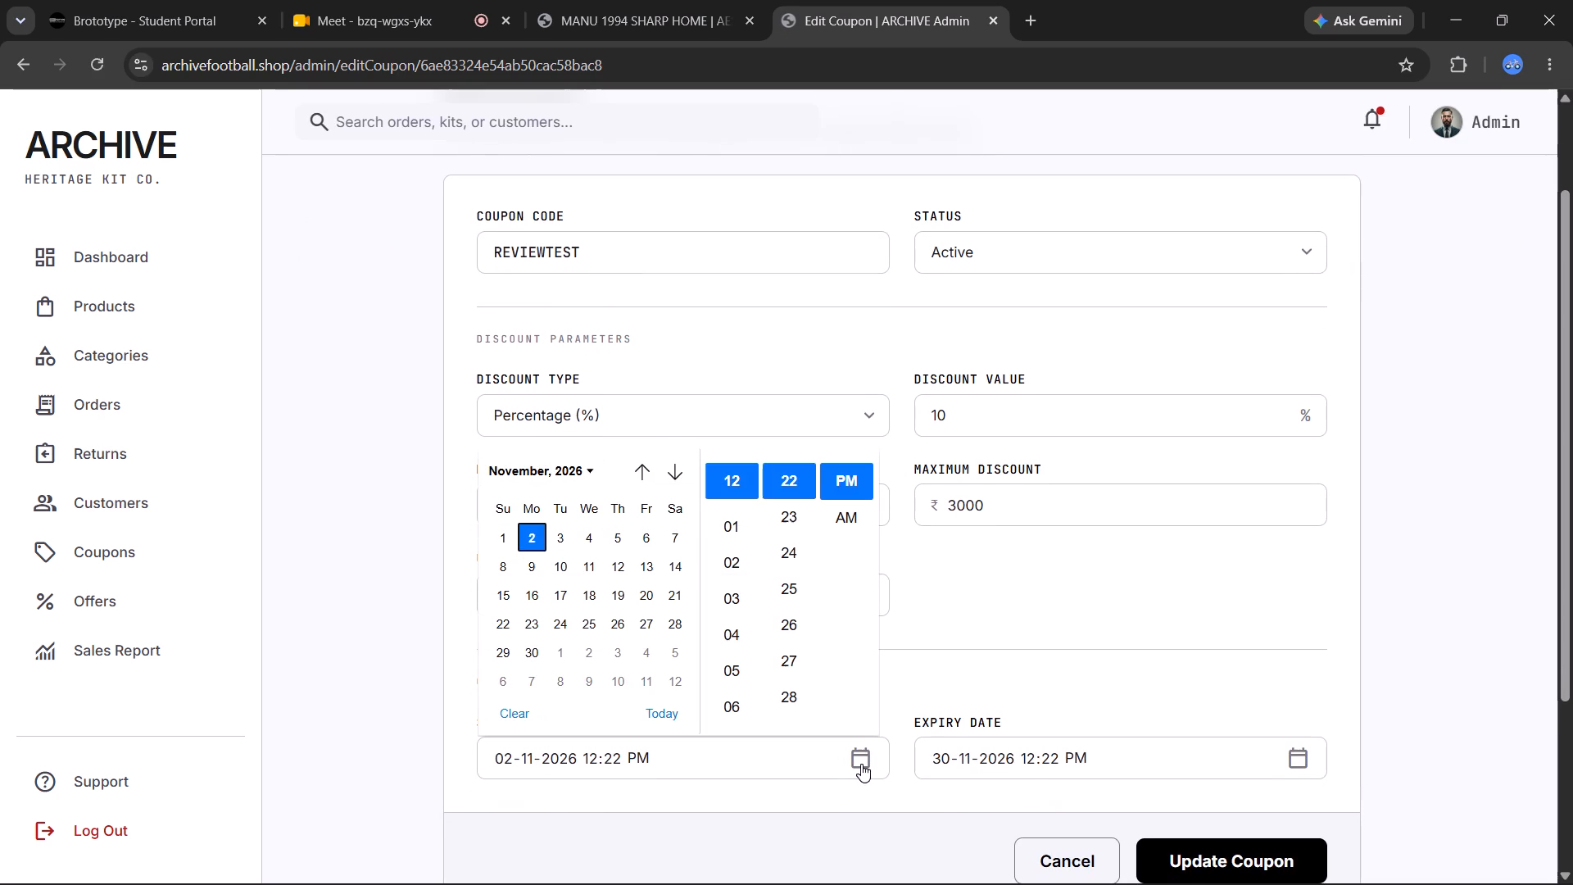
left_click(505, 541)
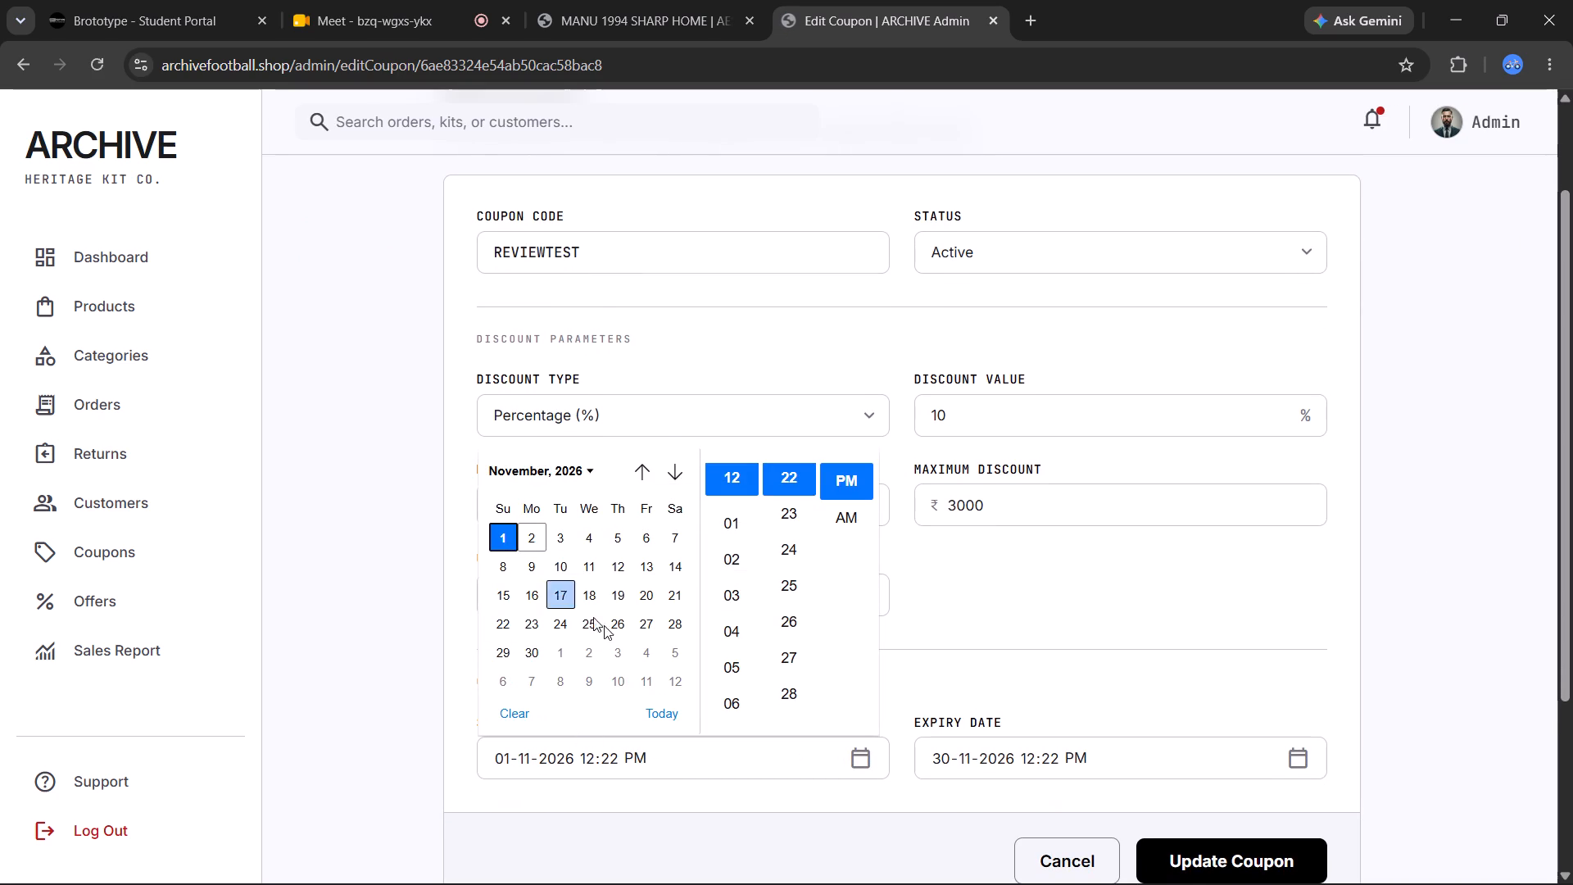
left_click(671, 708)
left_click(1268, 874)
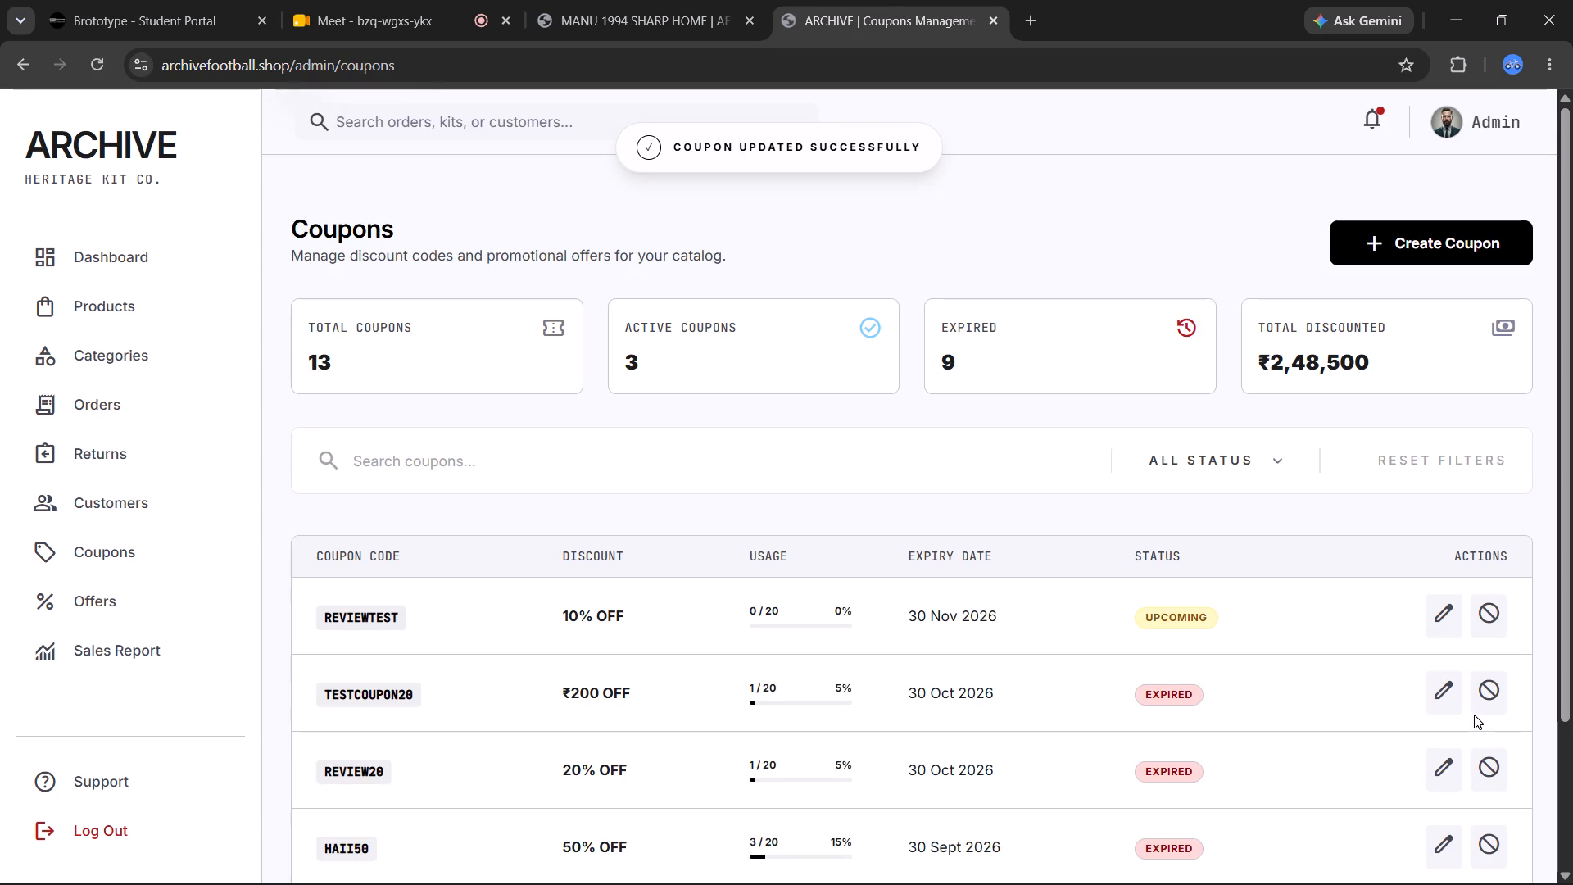
Edit the REVIEWTEST coupon again, set its start date to 01-11-2026, and update the coupon.
left_click(1435, 622)
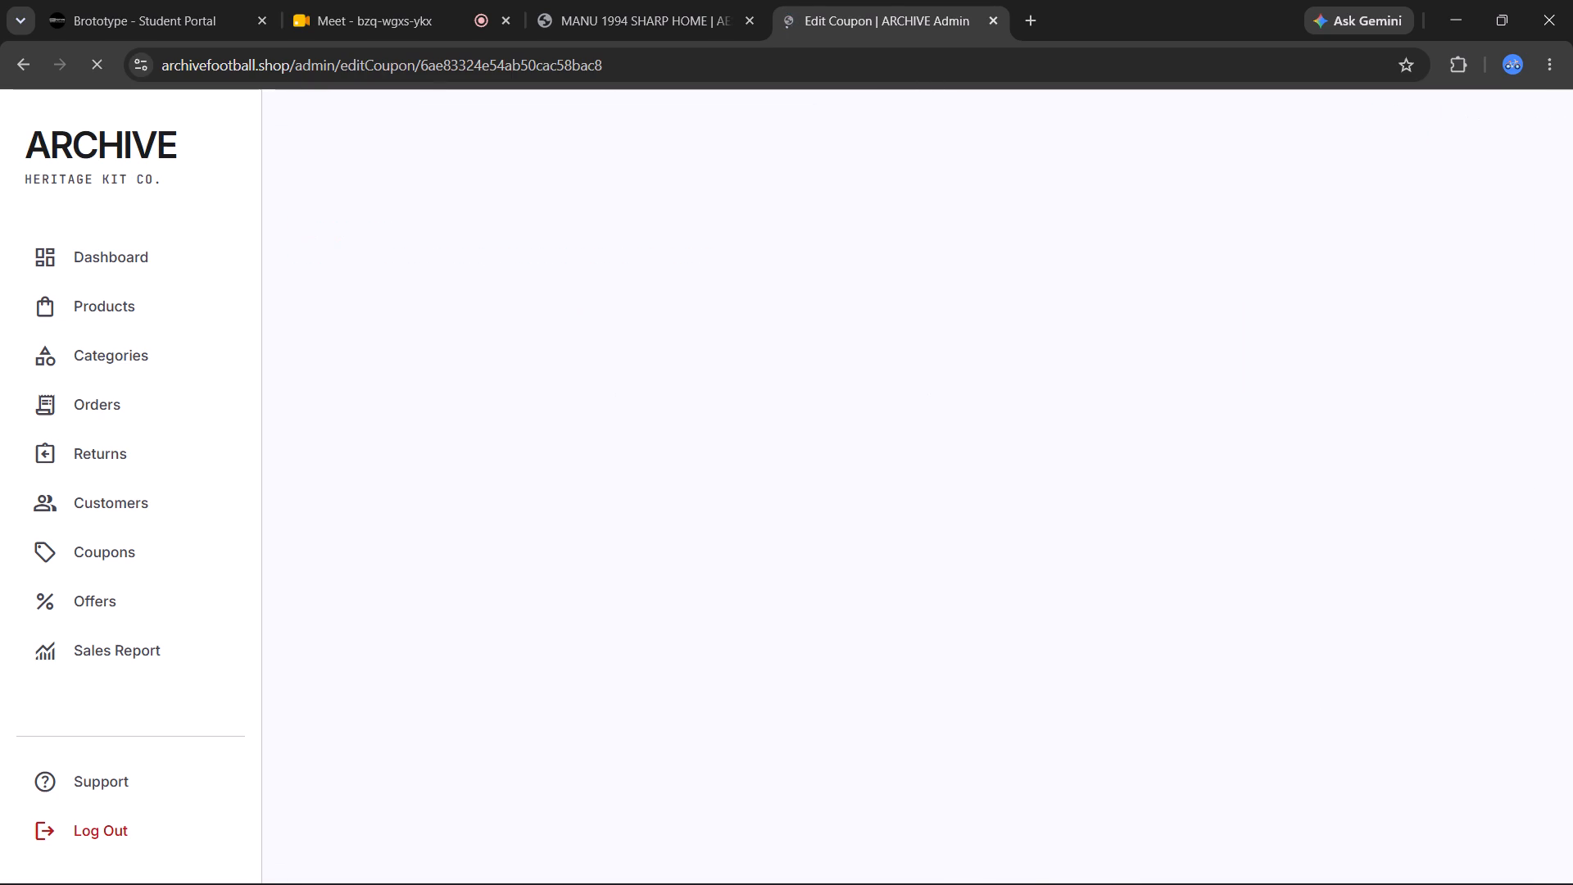
scroll(754, 821, "down", 2)
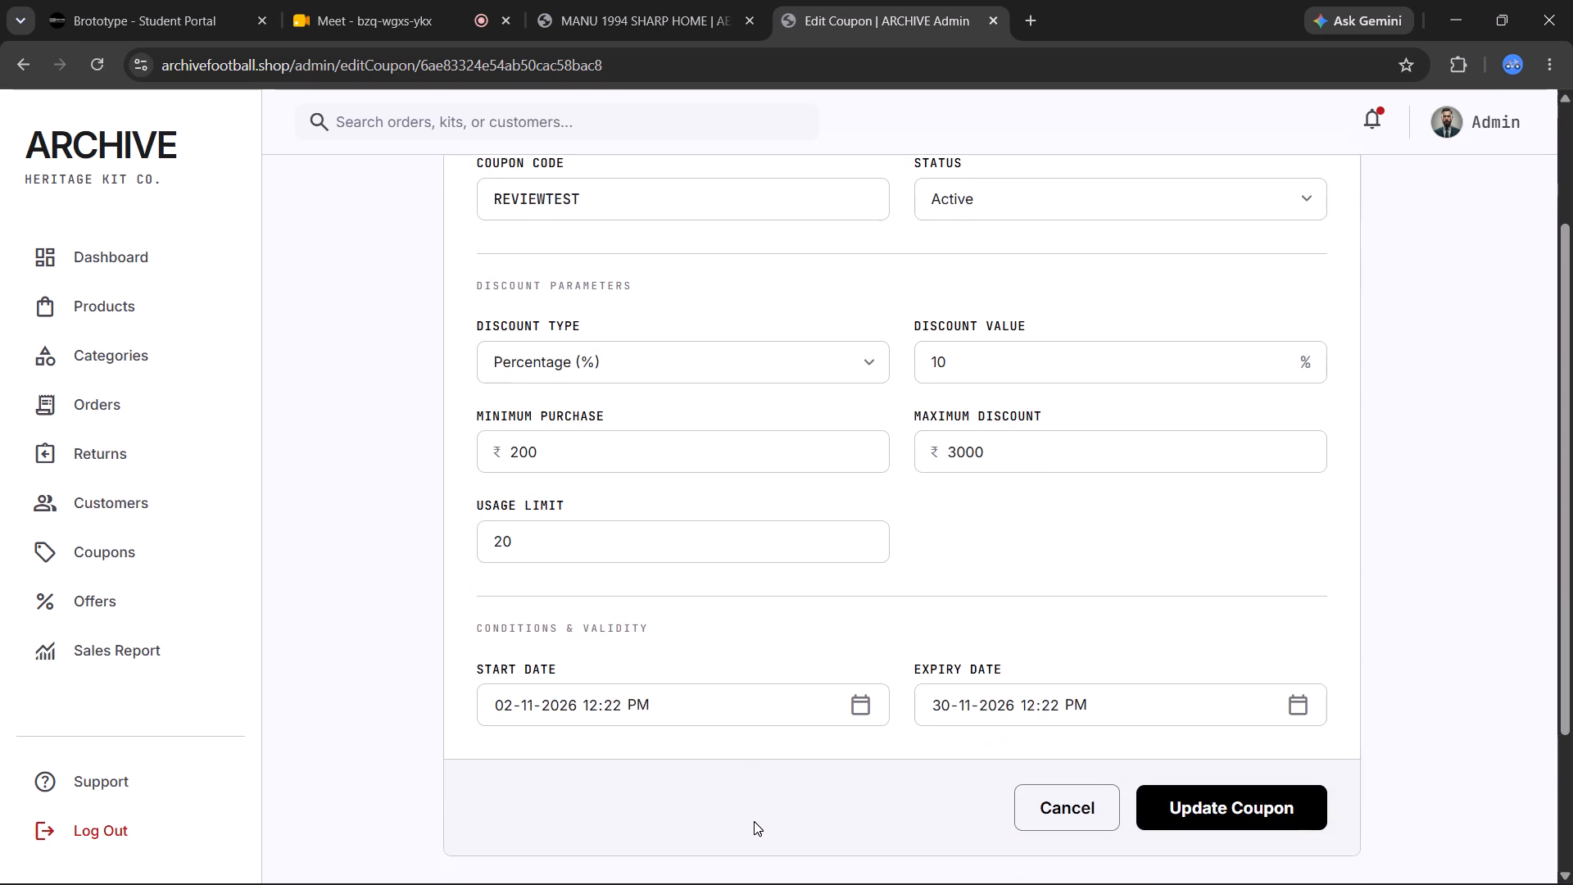
left_click(861, 699)
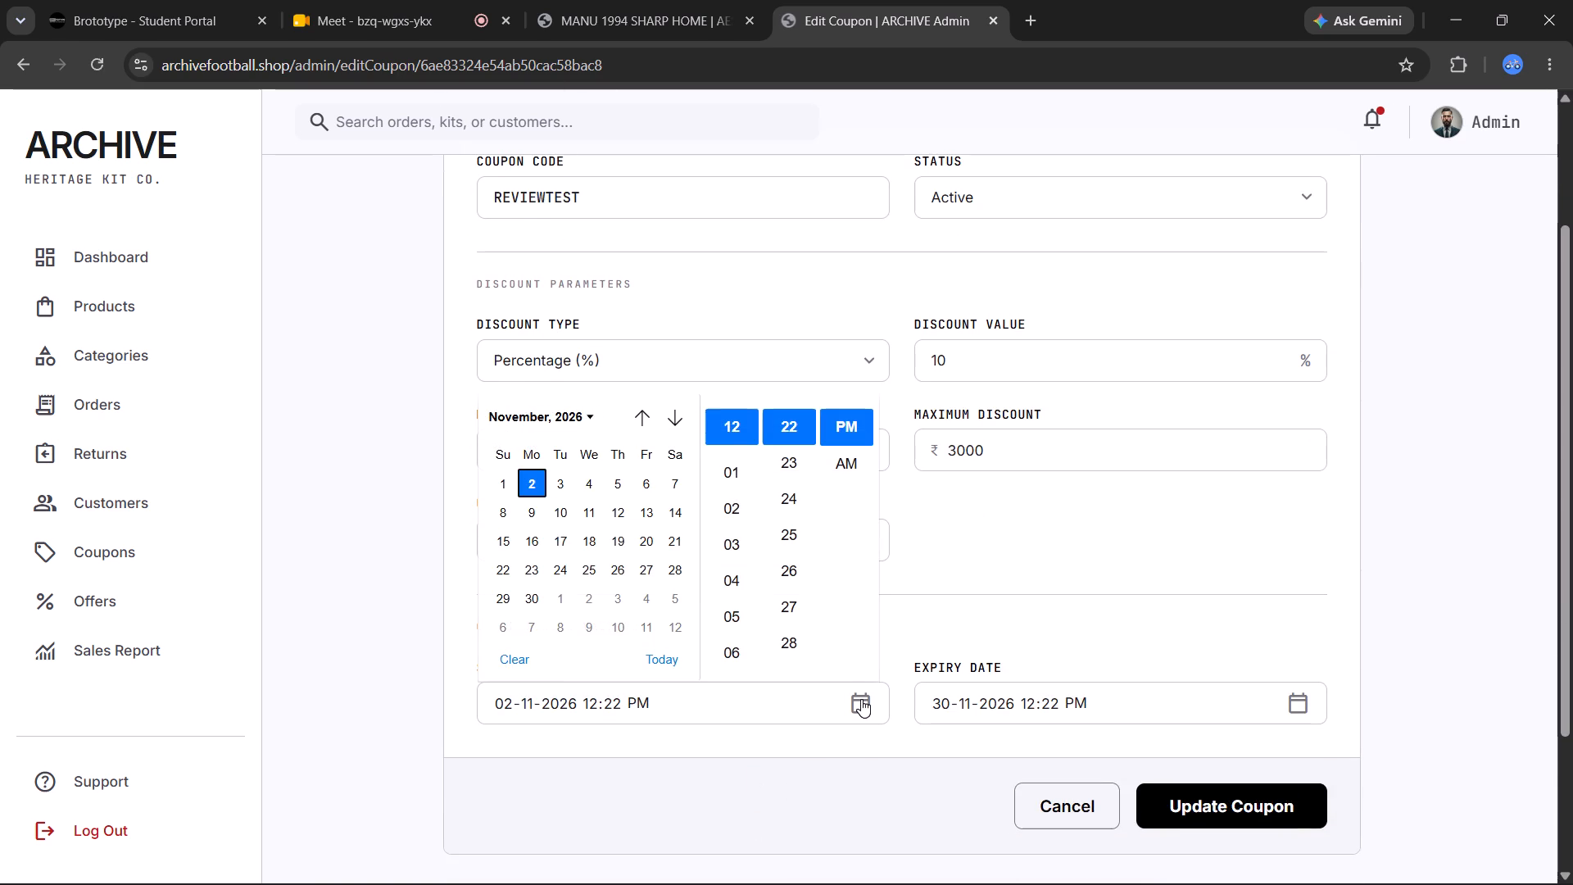
left_click(505, 474)
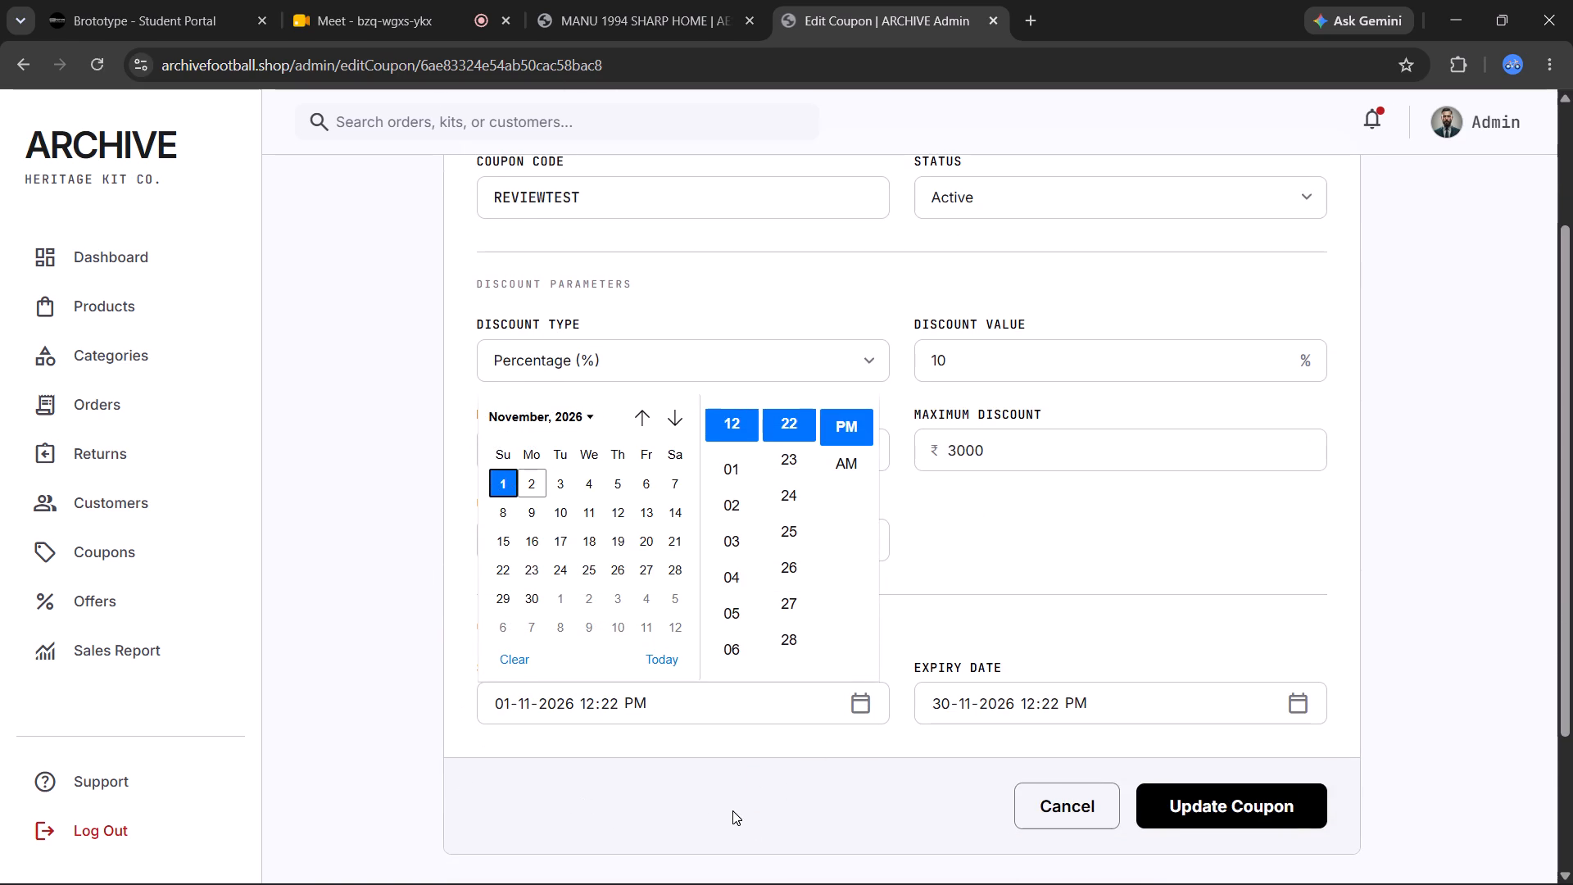
left_click(732, 810)
left_click(1218, 790)
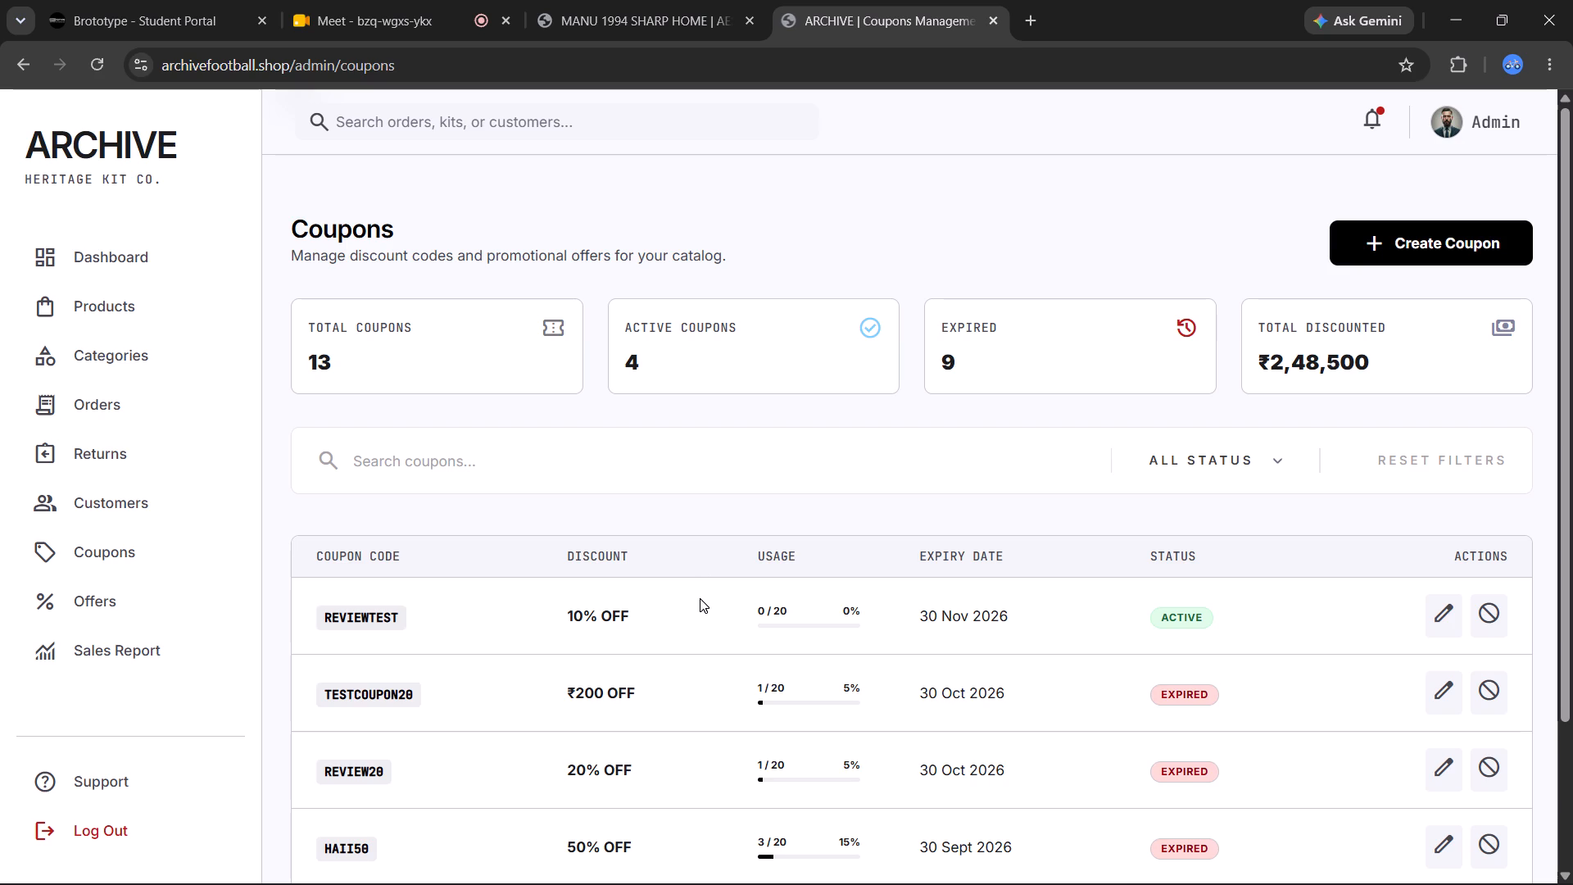
Return to the storefront, reload the test product's page, and add one unit in size M to the cart.
left_click(701, 0)
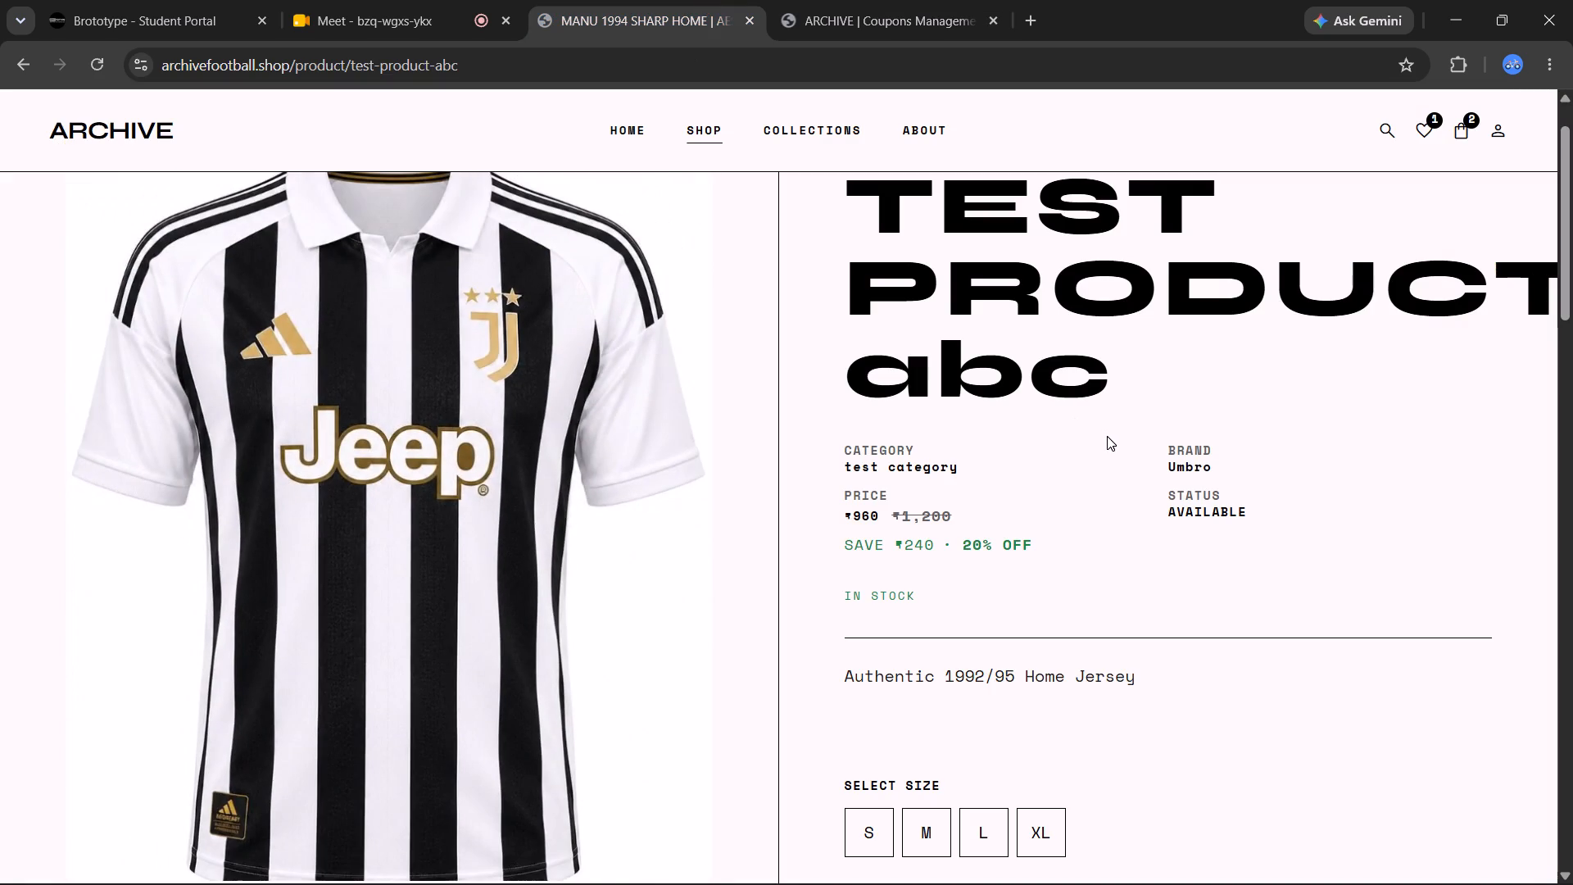
left_click(103, 70)
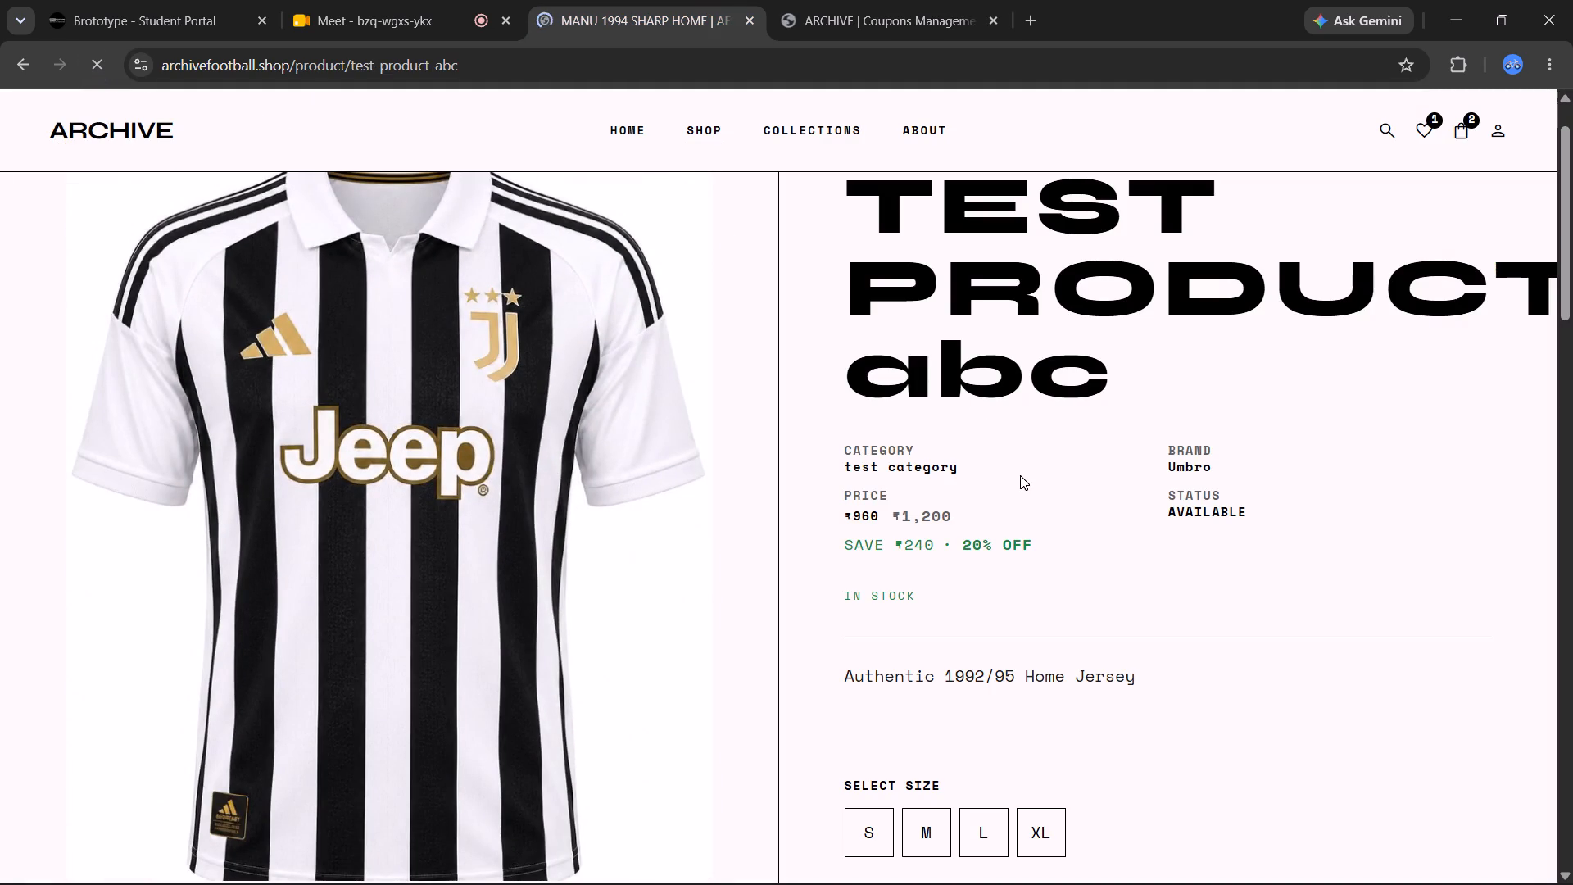
scroll(1020, 475, "down", 3)
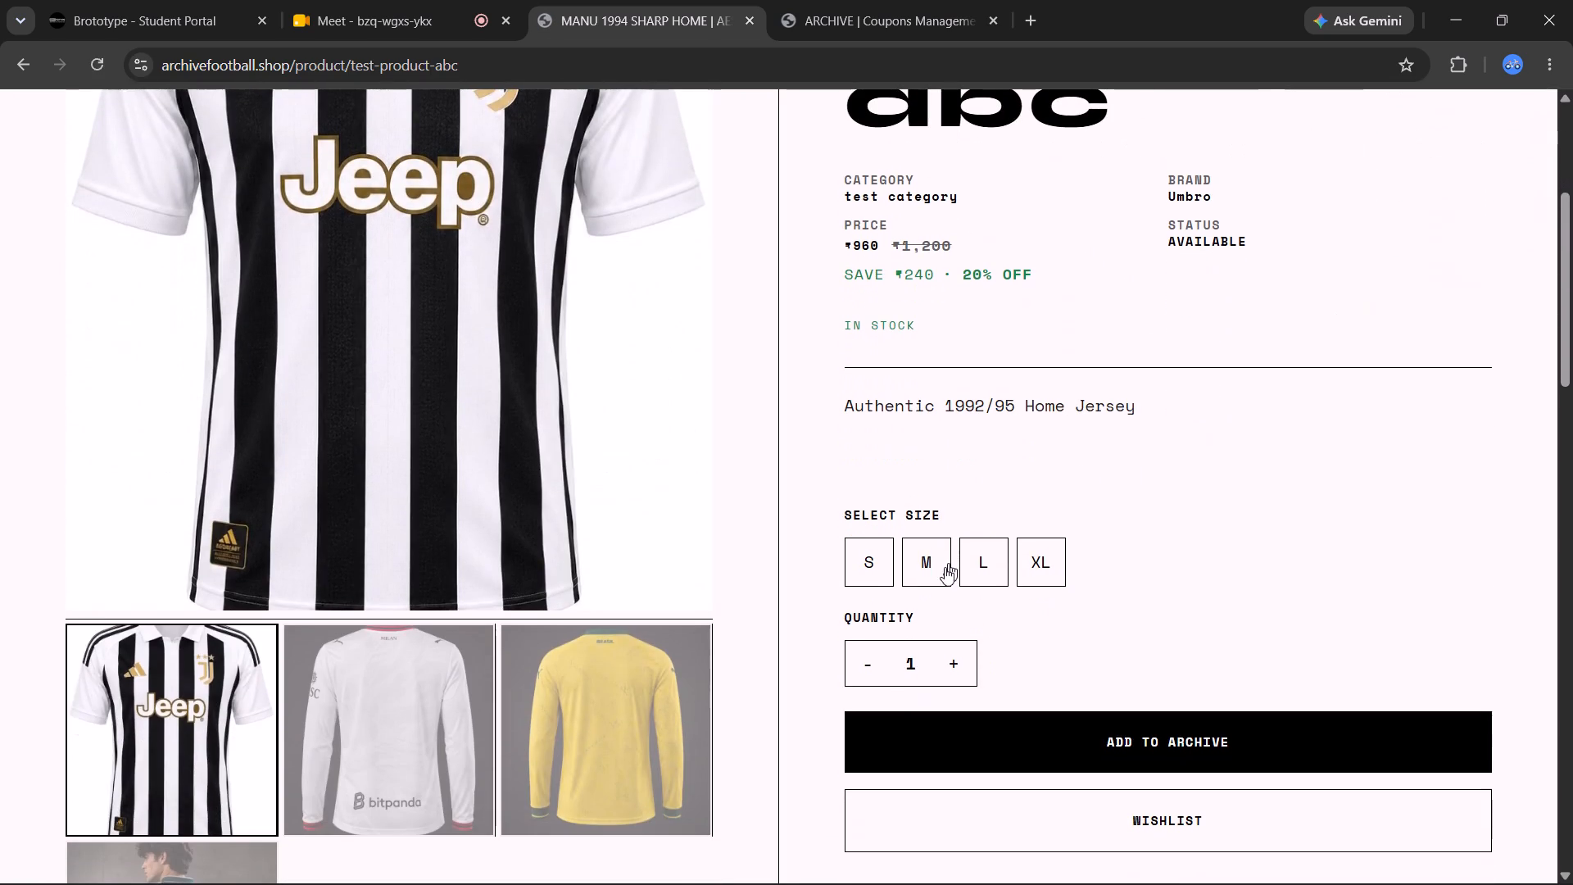
left_click_drag(910, 590, 921, 563)
left_click(921, 563)
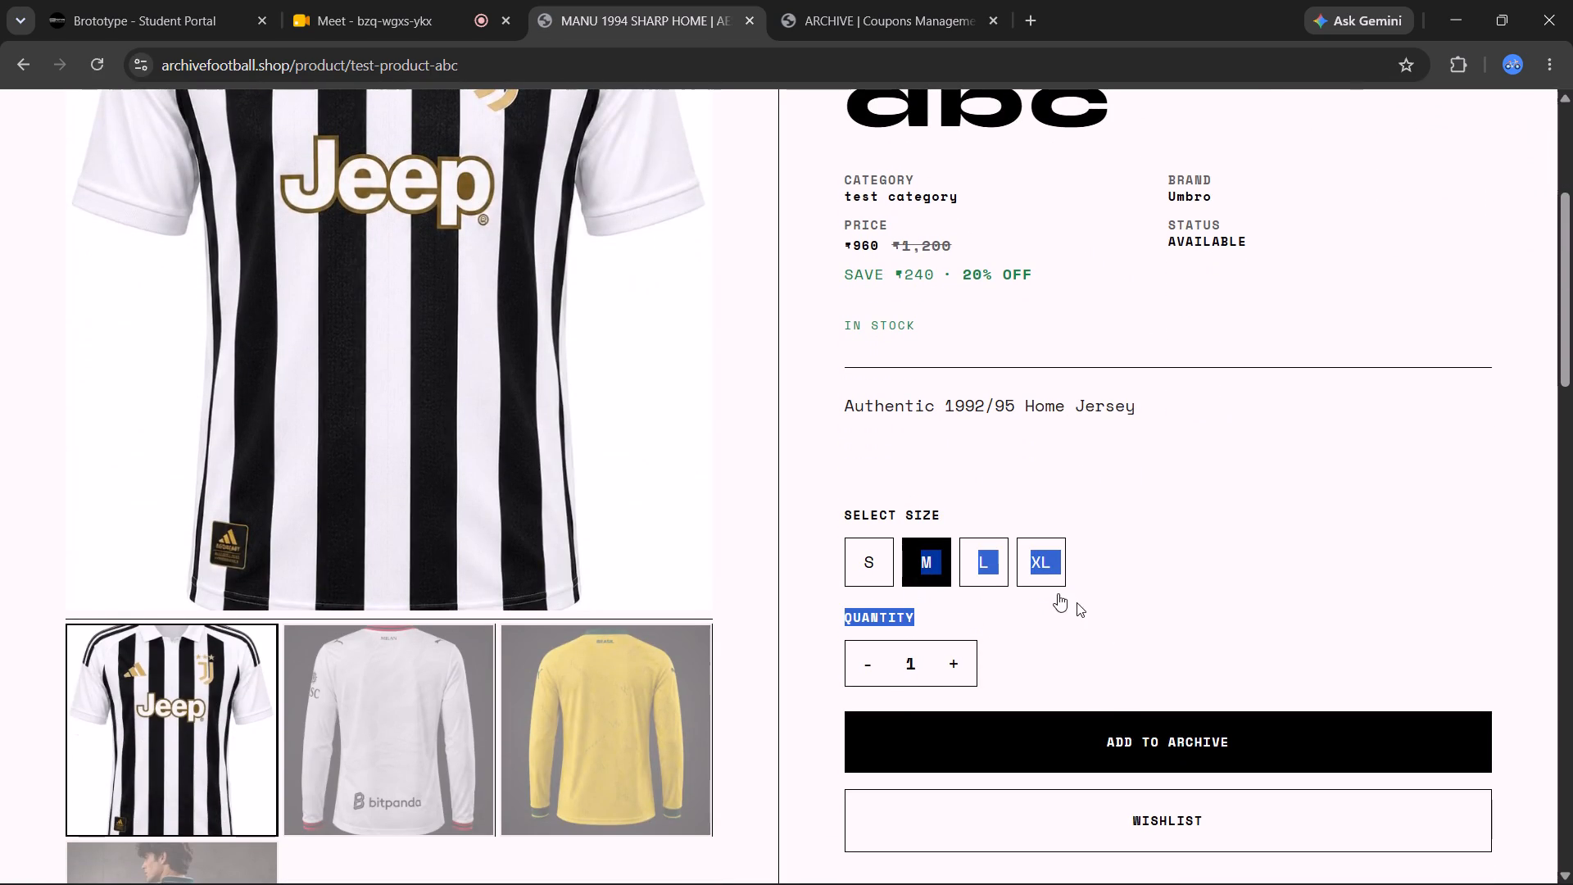
left_click(1095, 724)
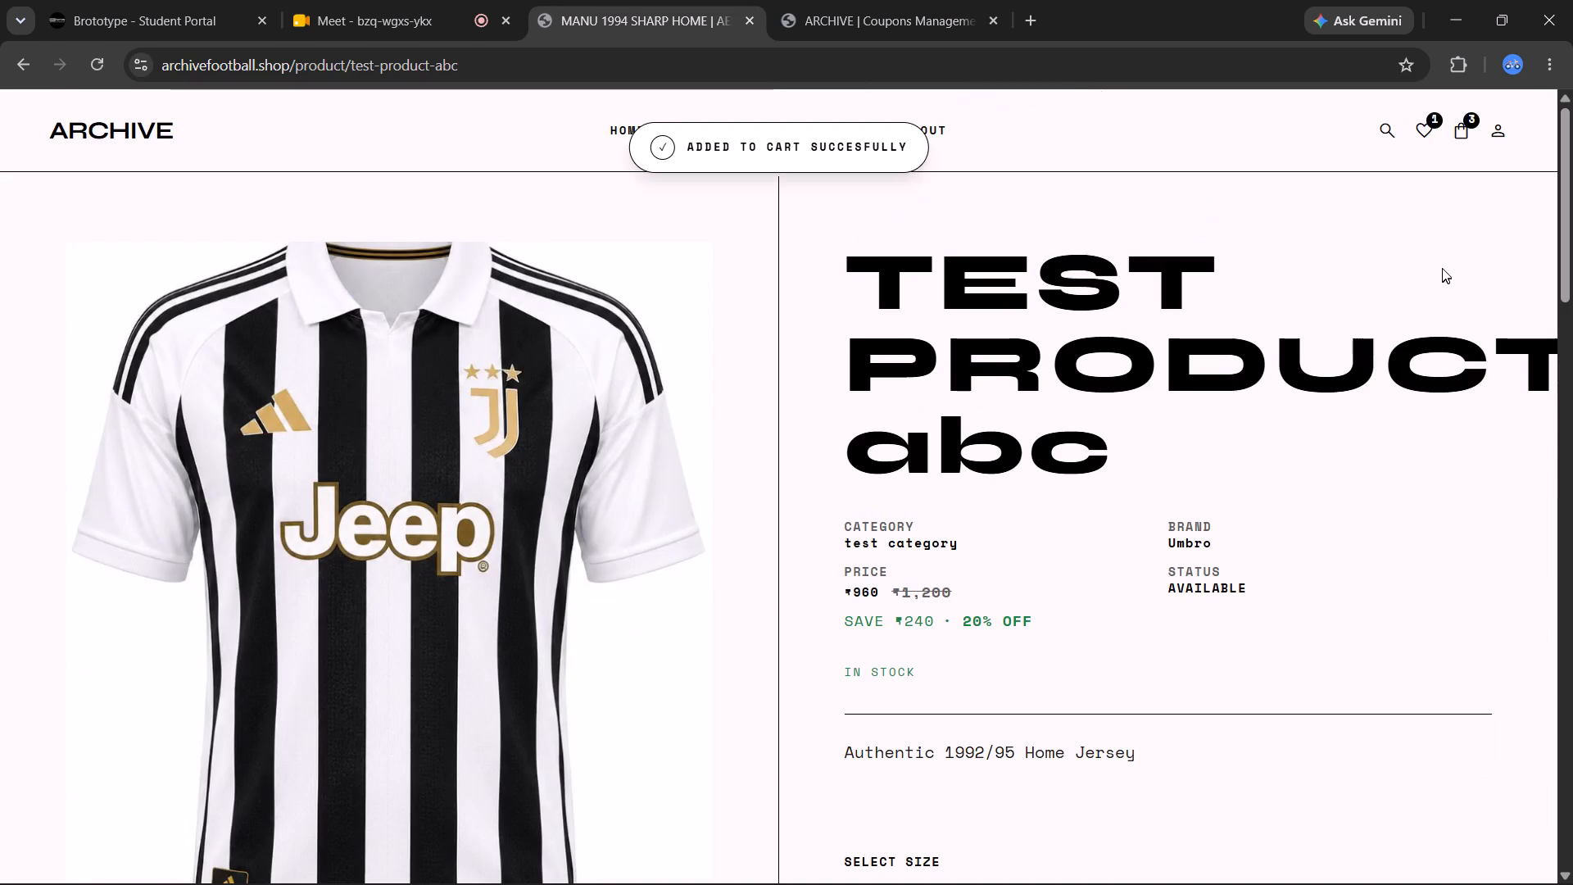
Open the cart, look over its items and order summary, and proceed to checkout.
left_click(1460, 132)
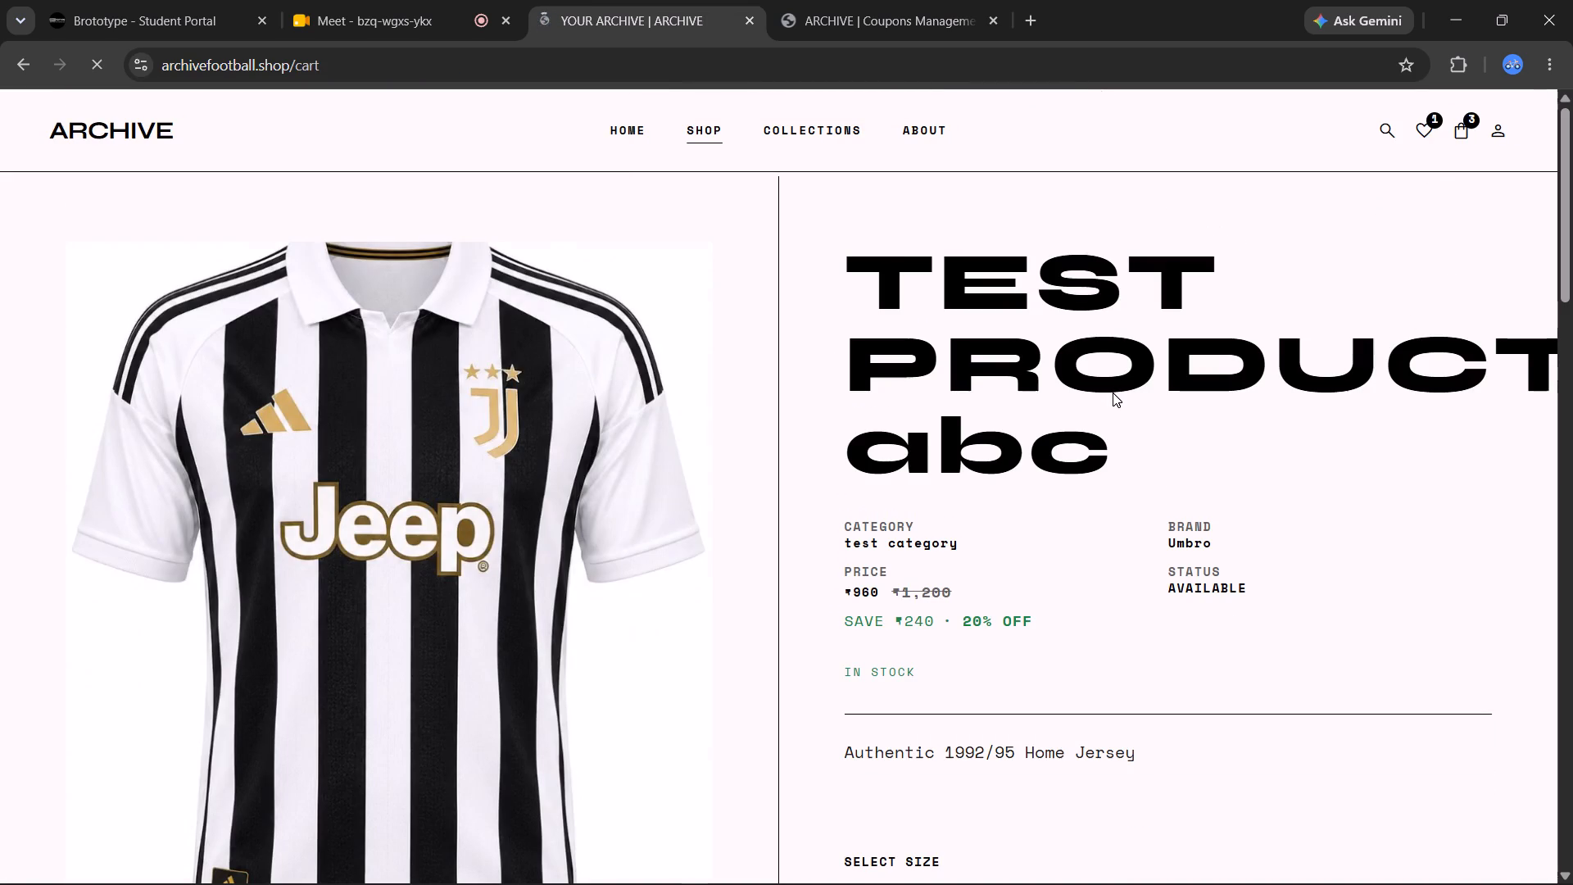
scroll(524, 518, "down", 2)
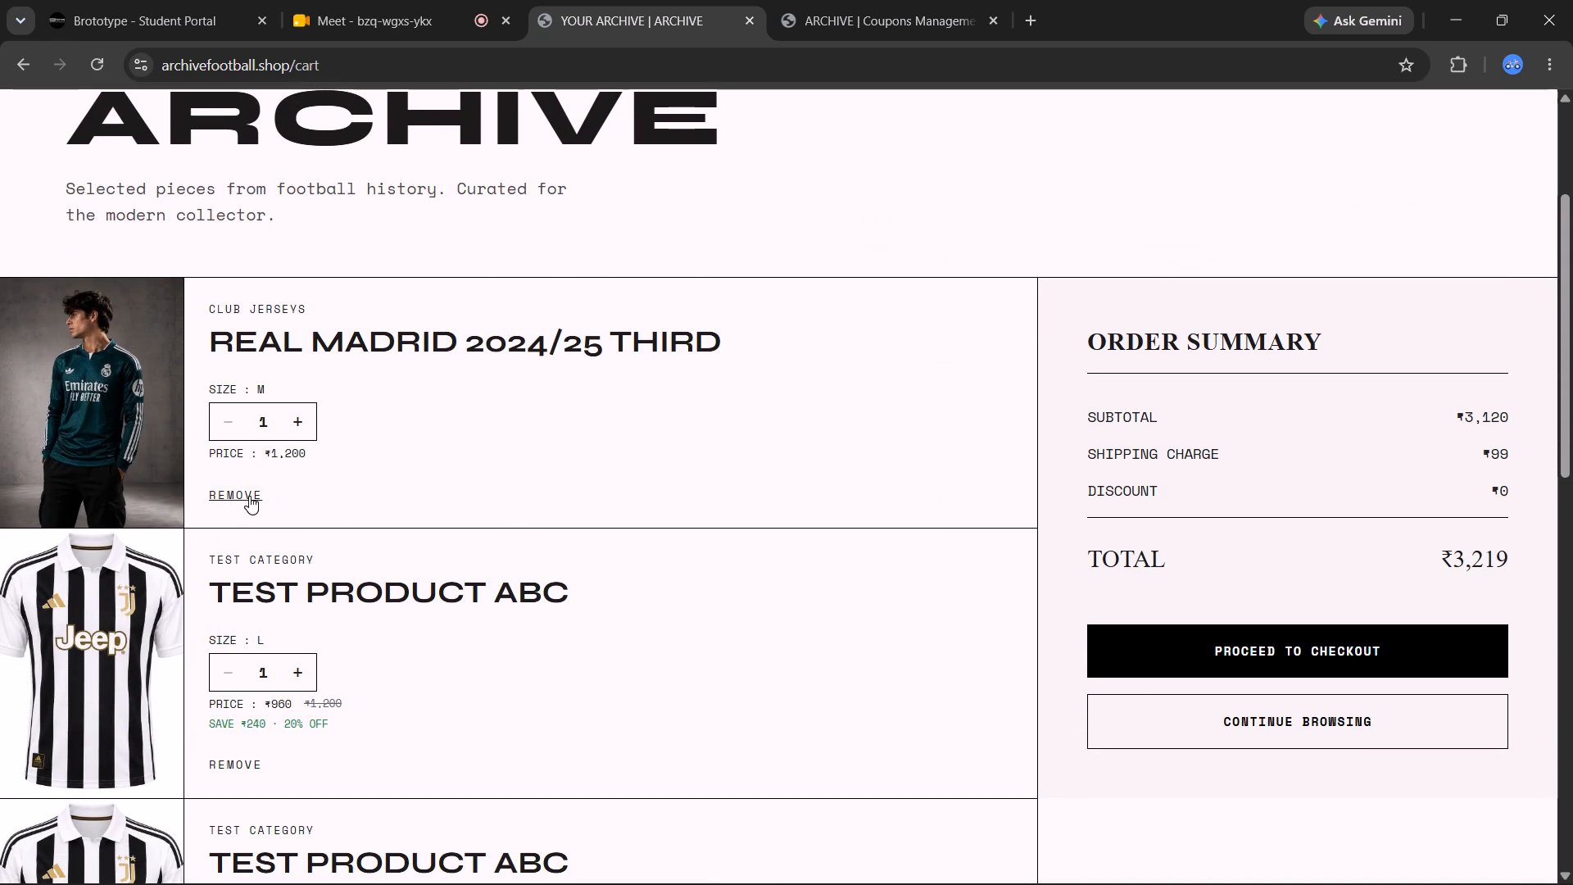
scroll(249, 496, "down", 2)
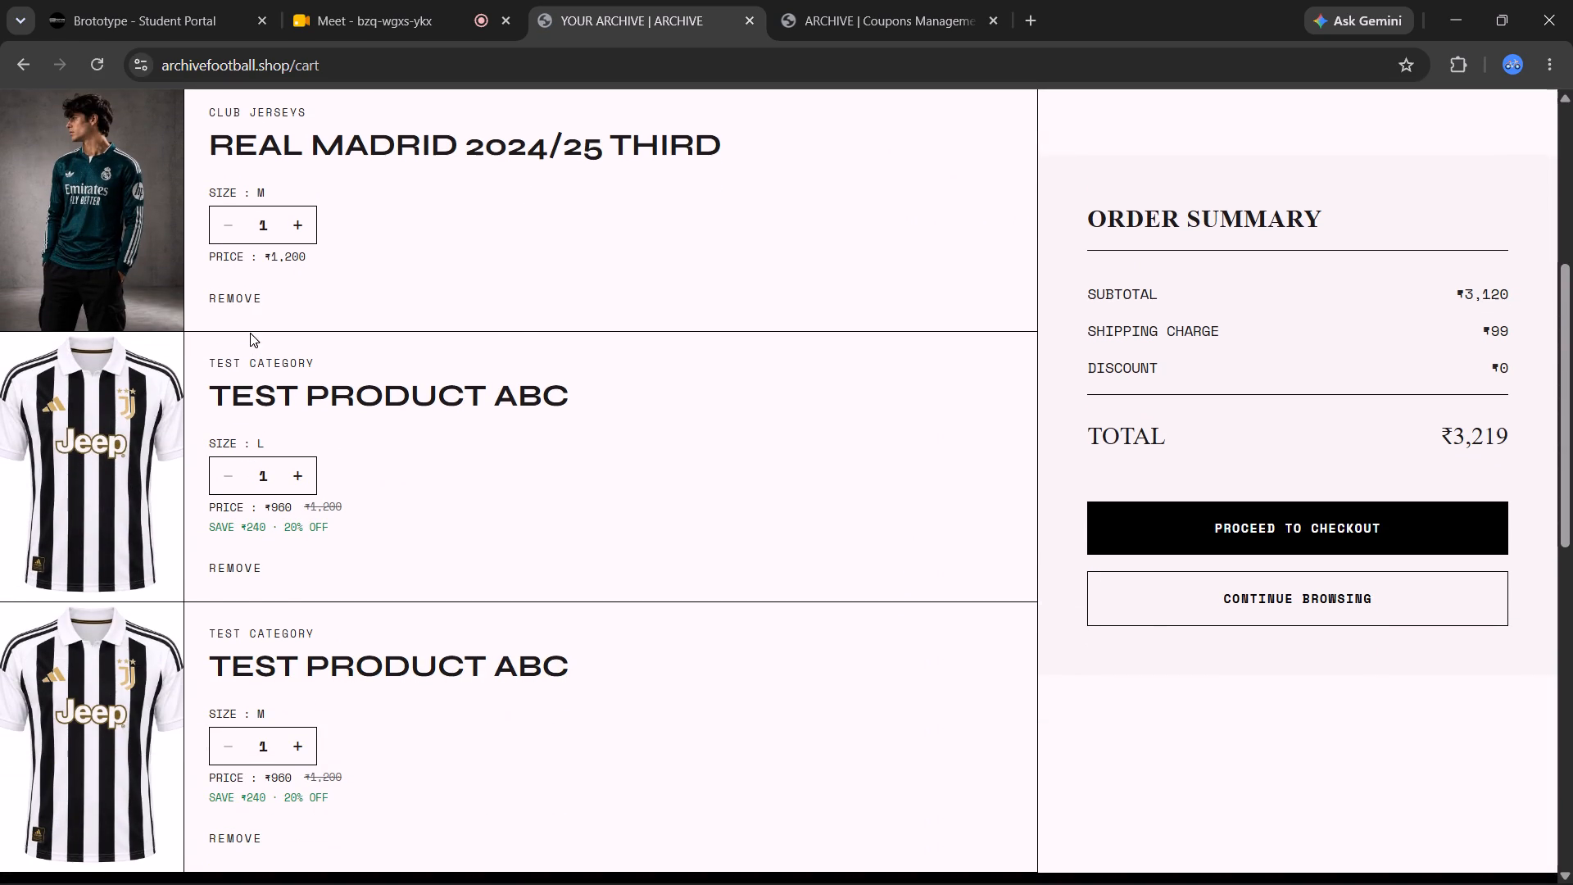
left_click(1204, 517)
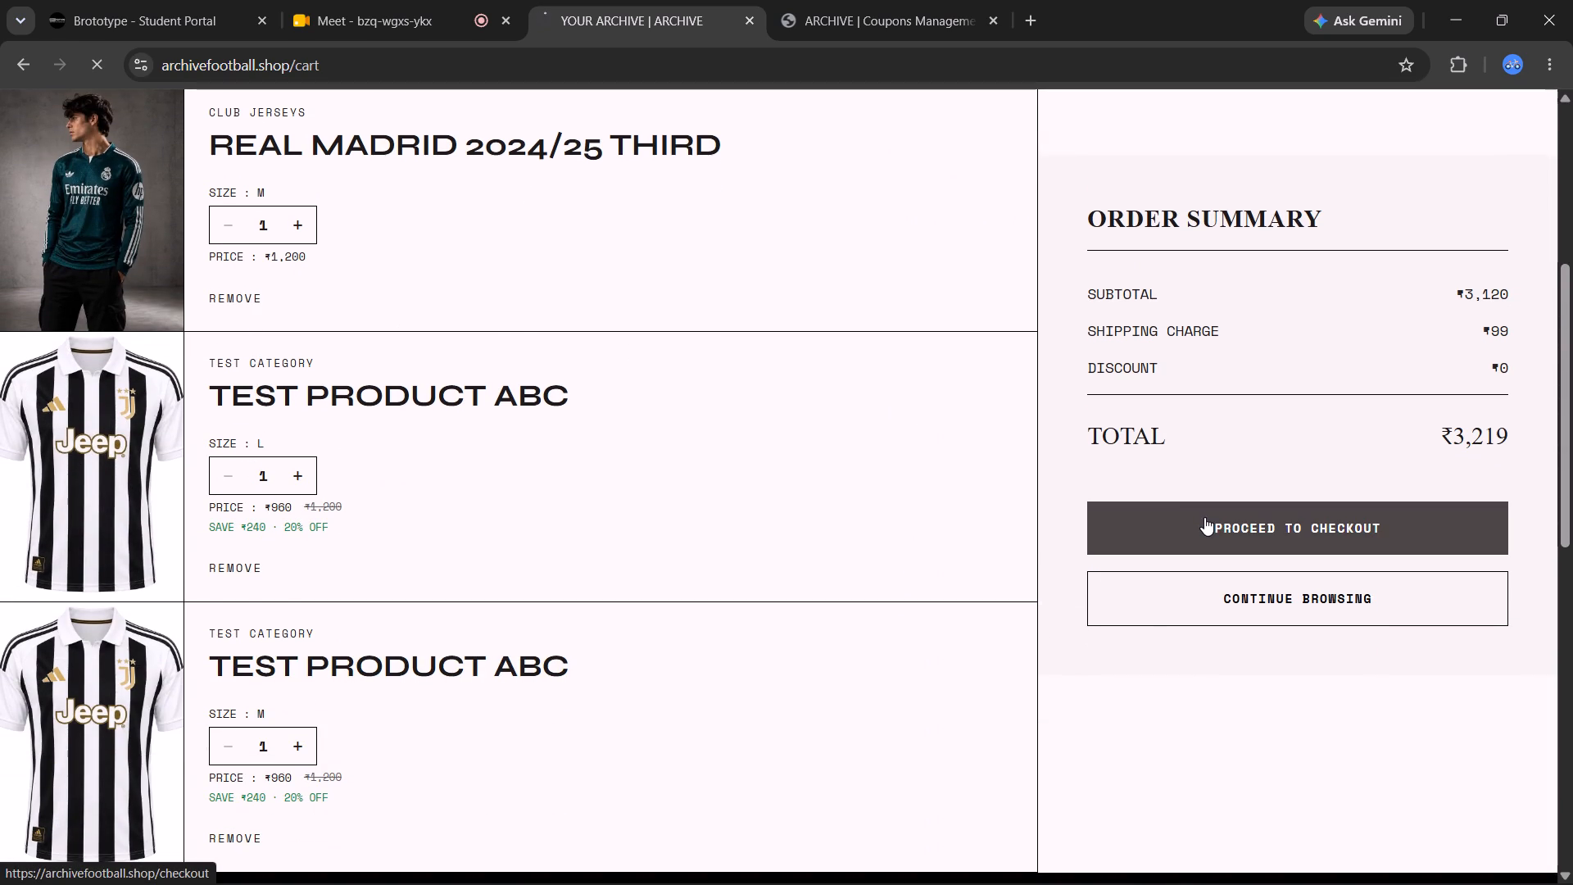
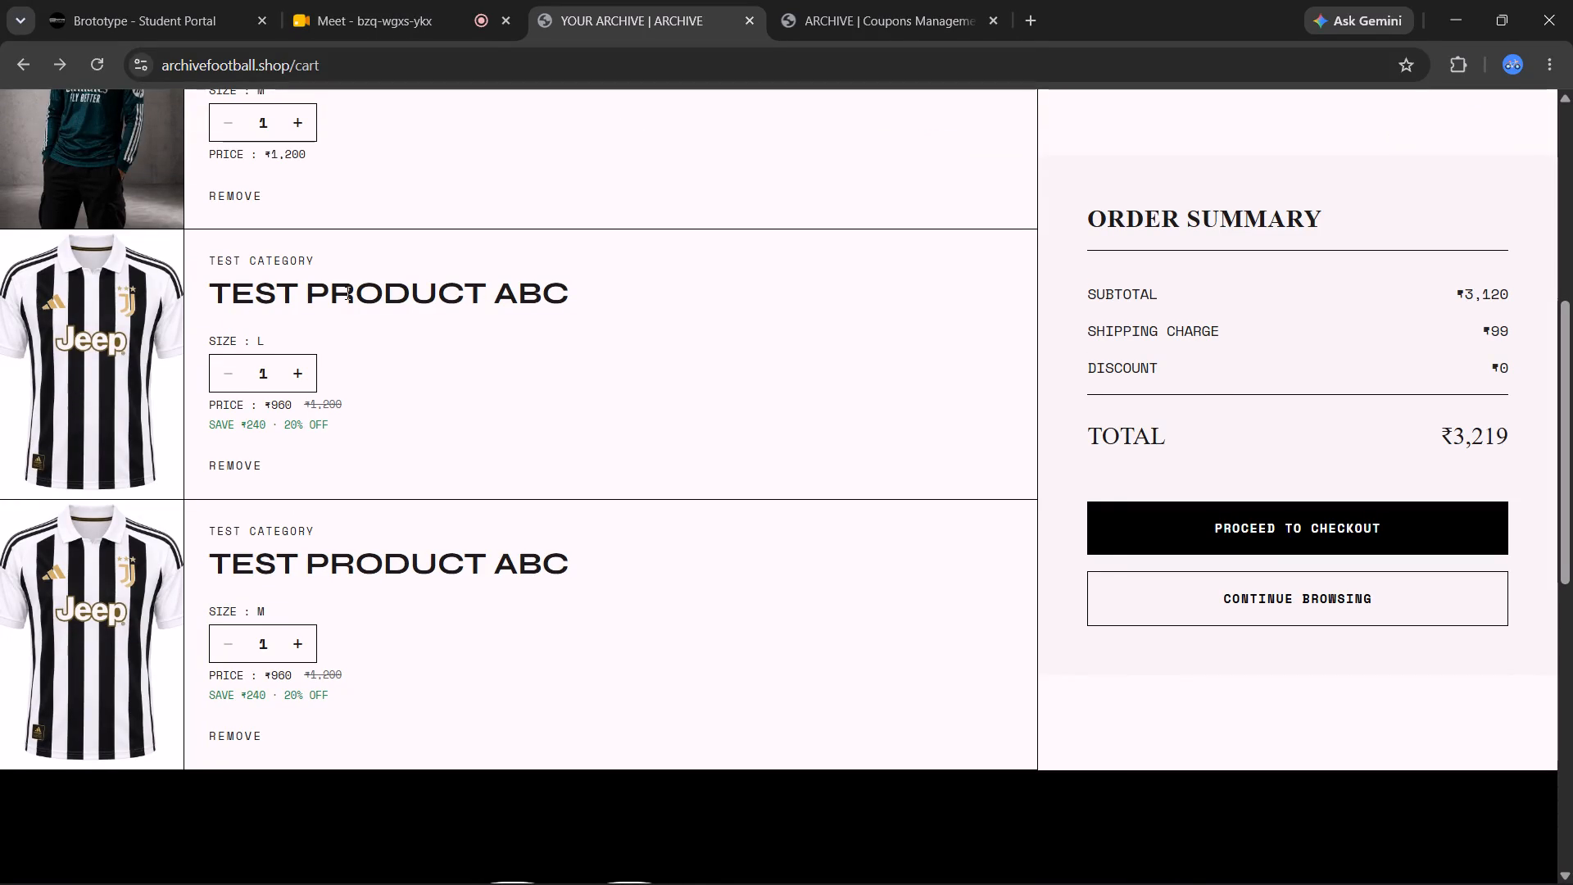
Leave the cart and open the test product's page from the second page of the shop's jersey listing.
scroll(346, 293, "up", 11)
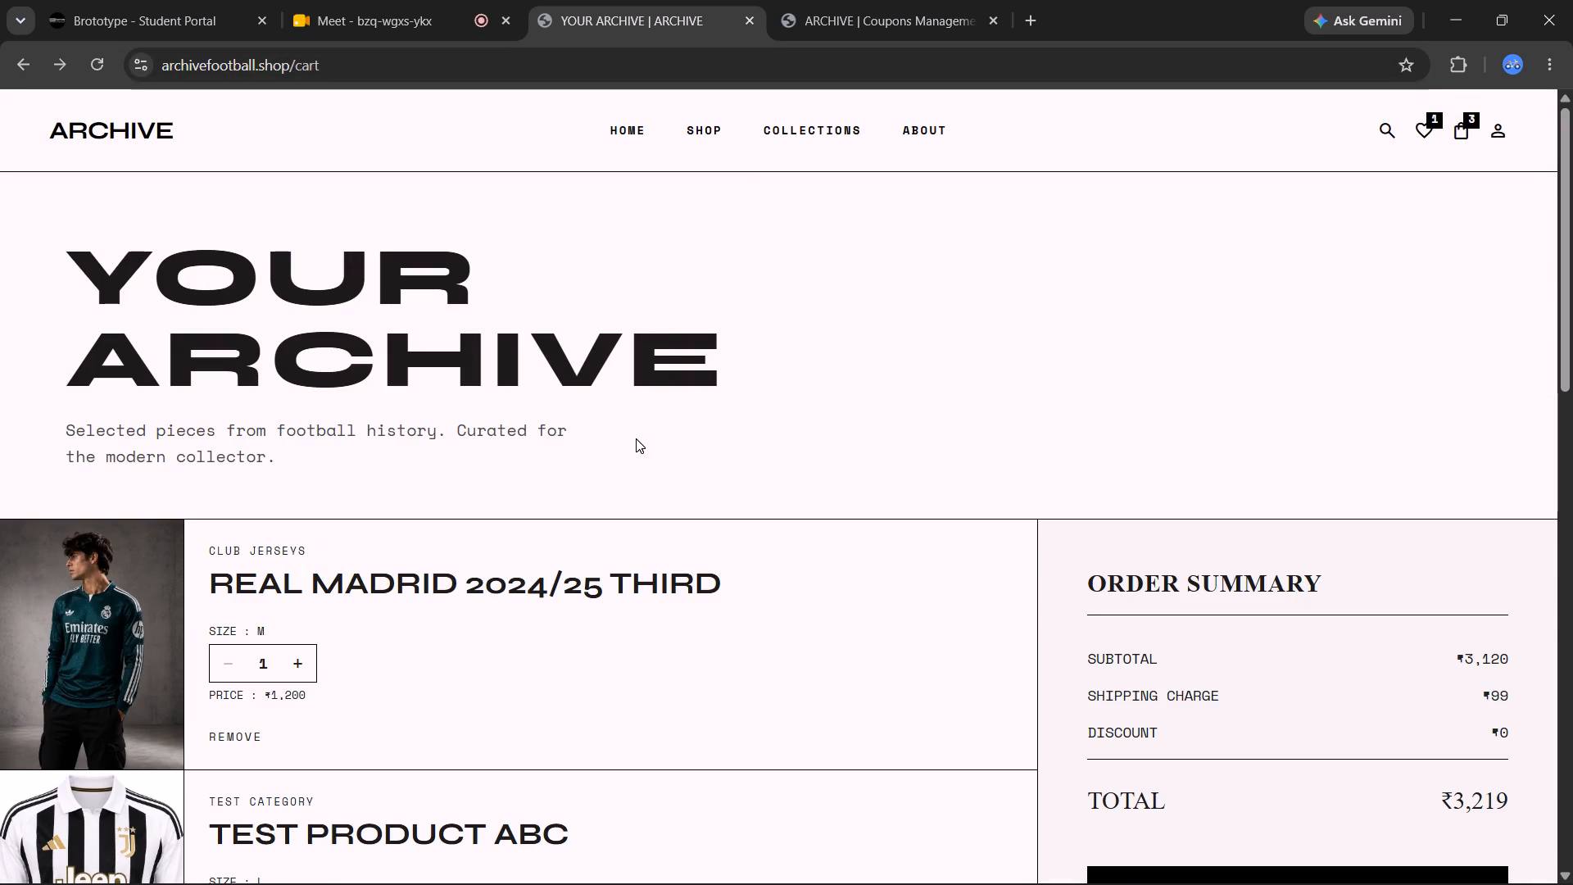
left_click(710, 128)
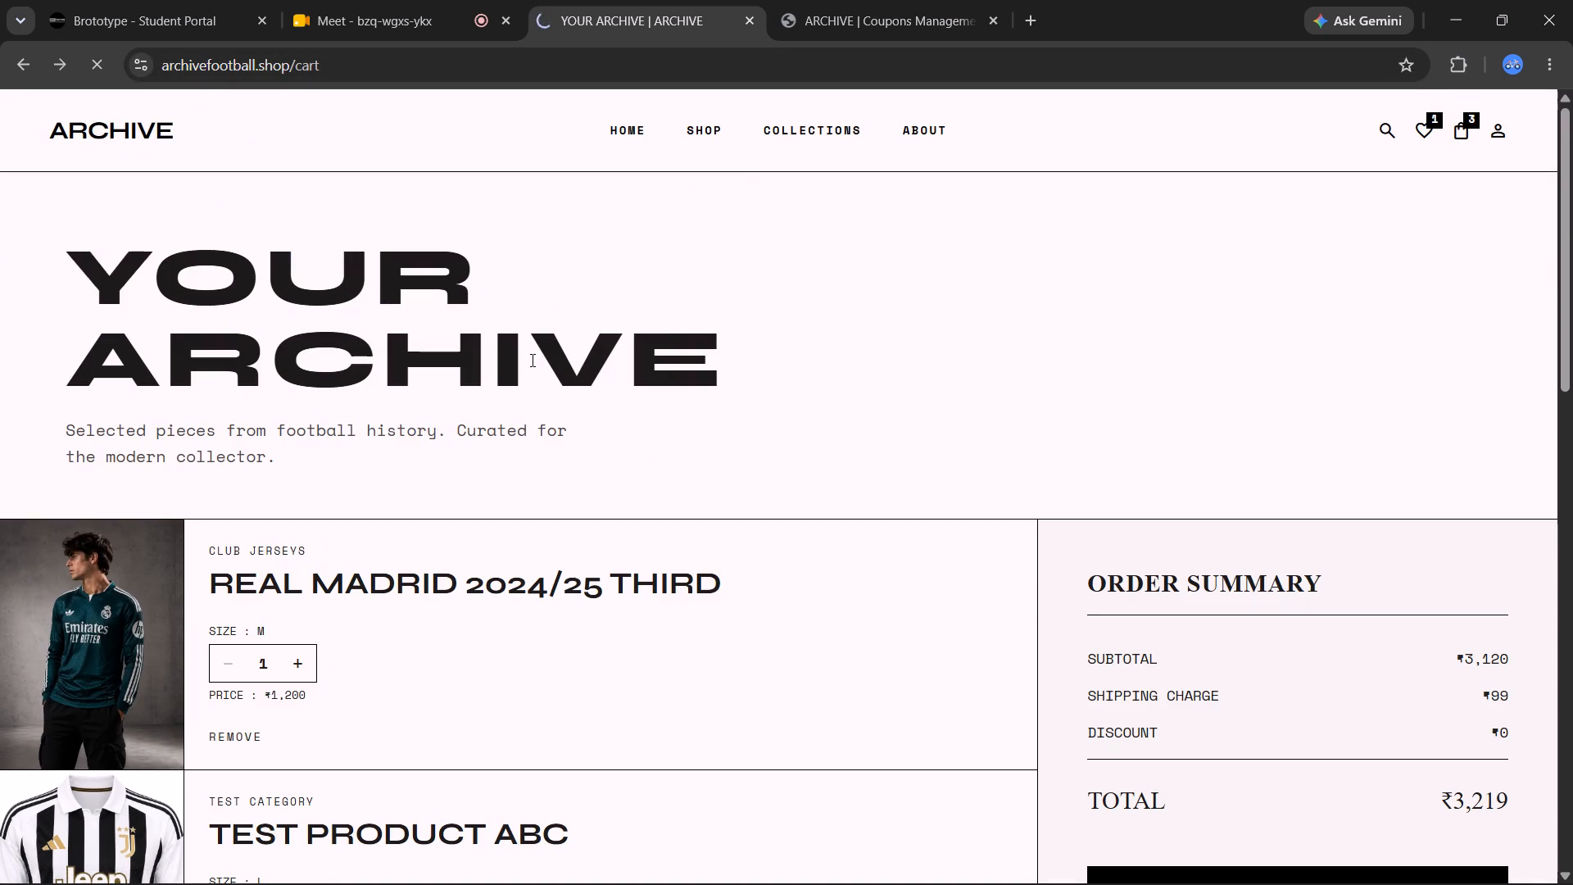
scroll(713, 459, "down", 2)
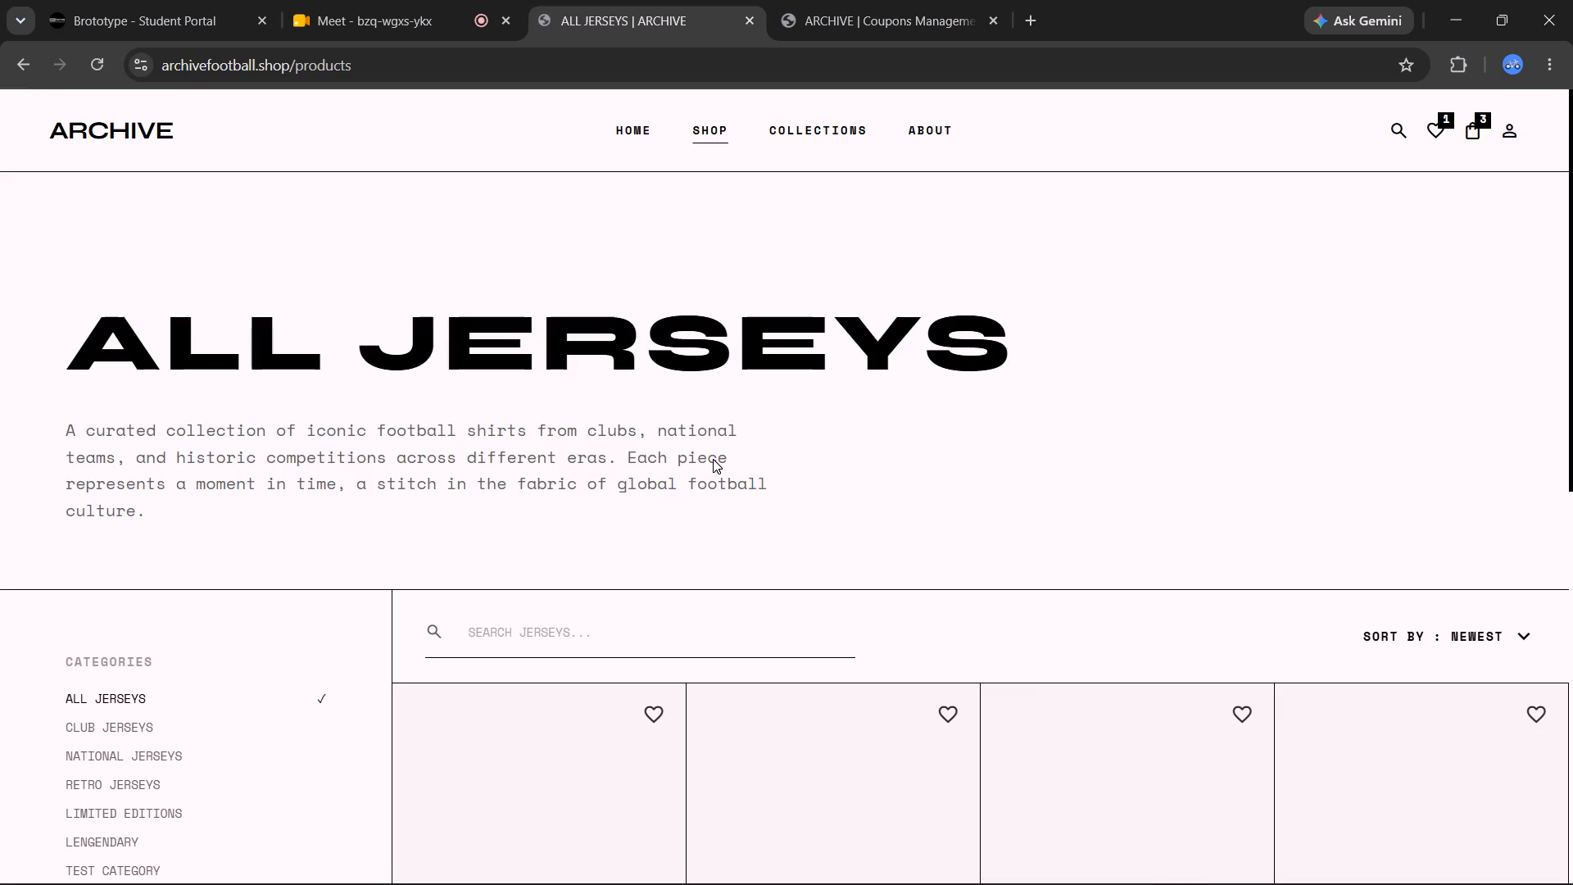
scroll(713, 459, "down", 6)
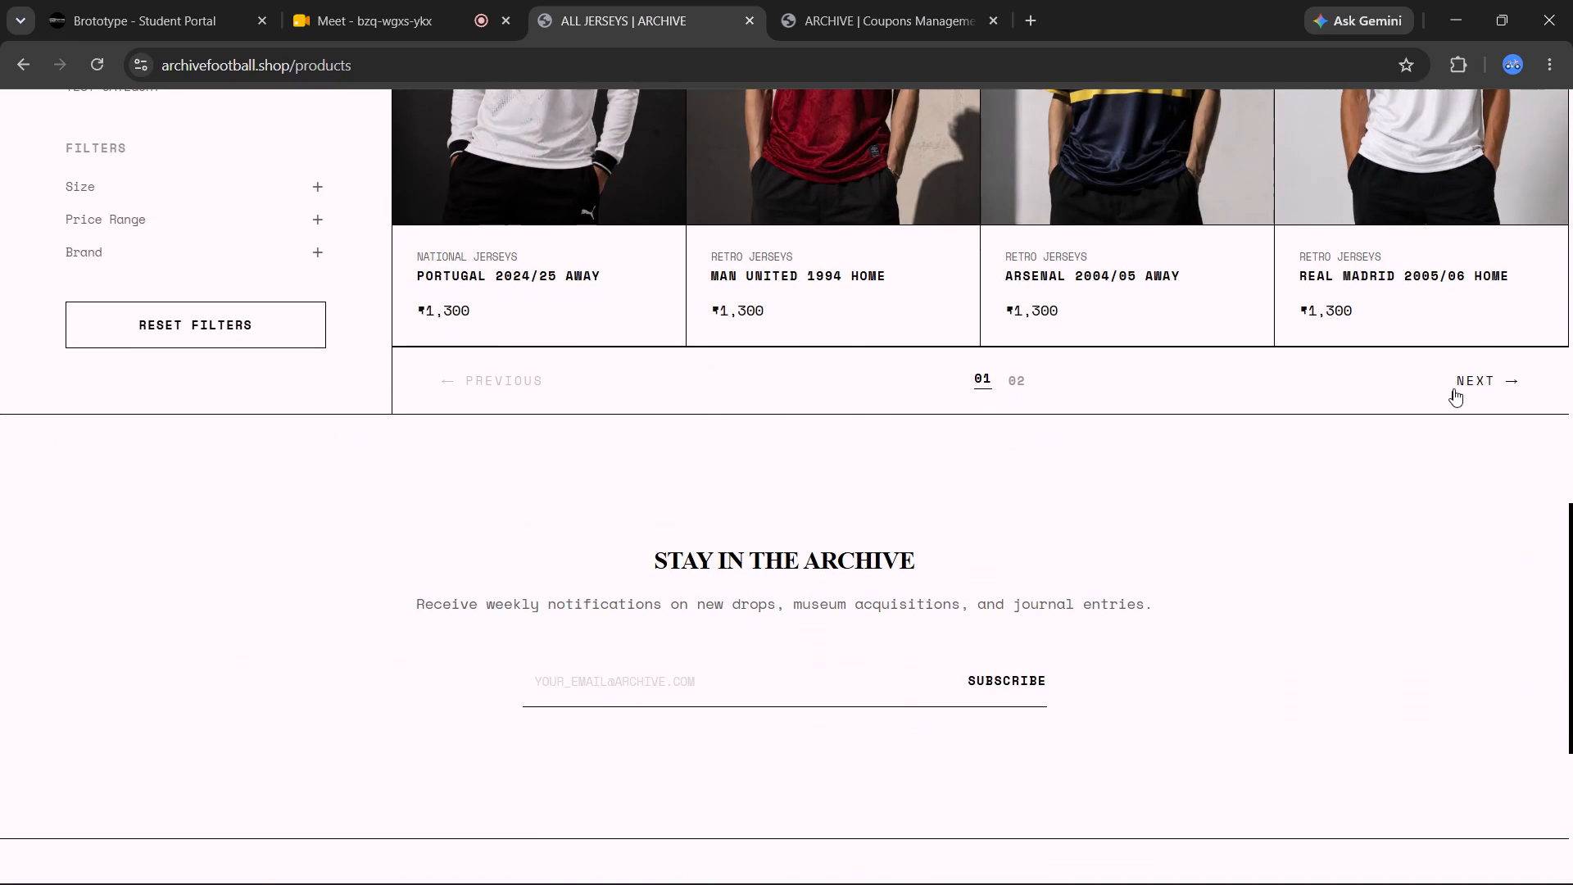
left_click(1469, 379)
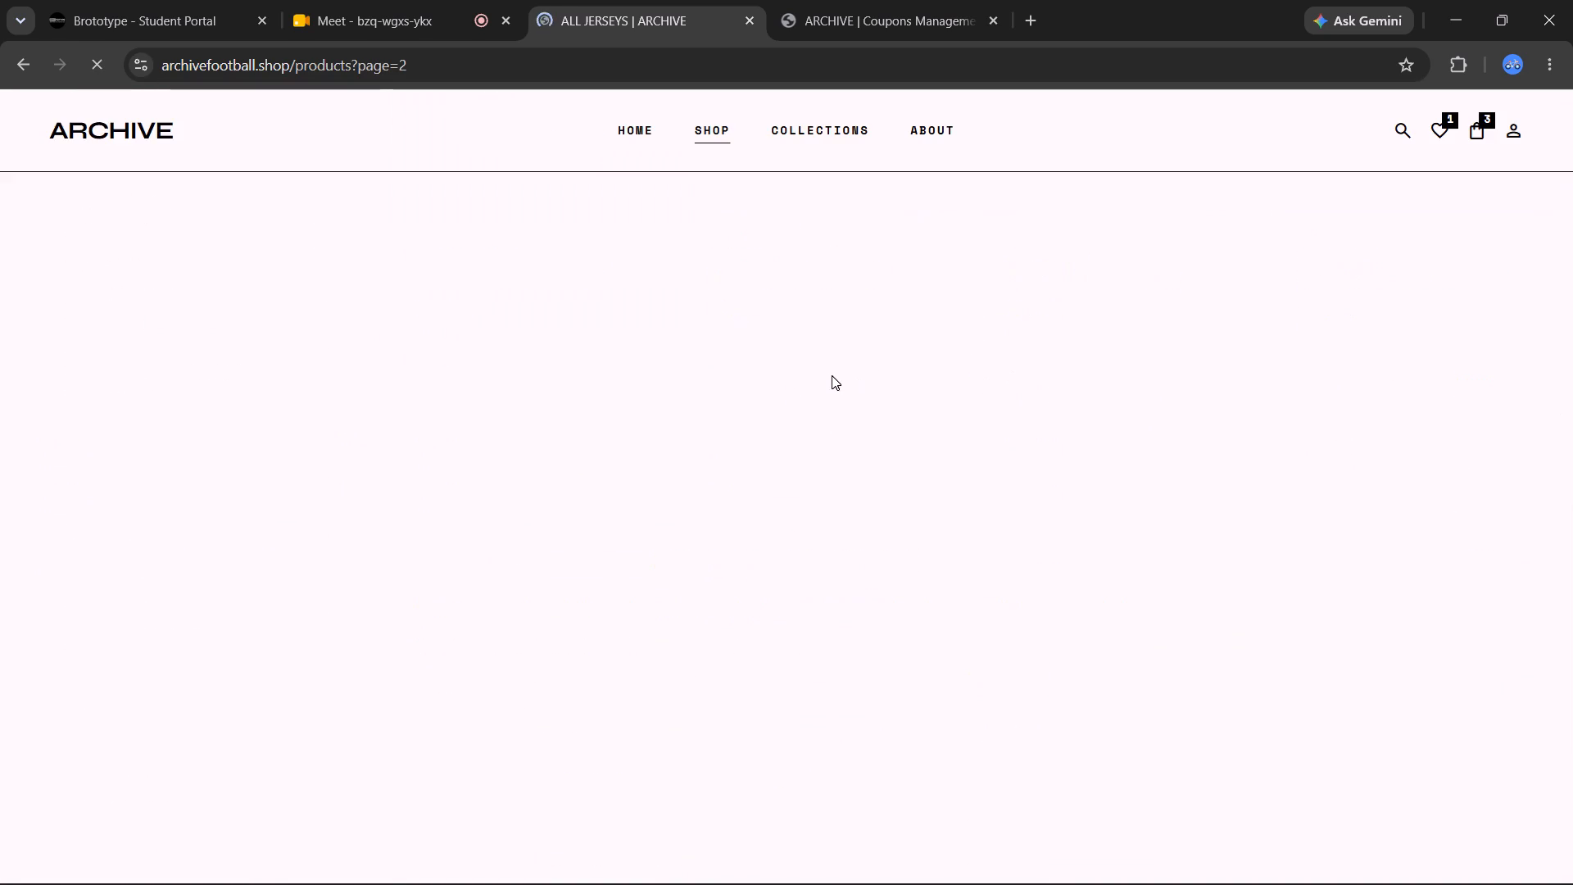
left_click(752, 771)
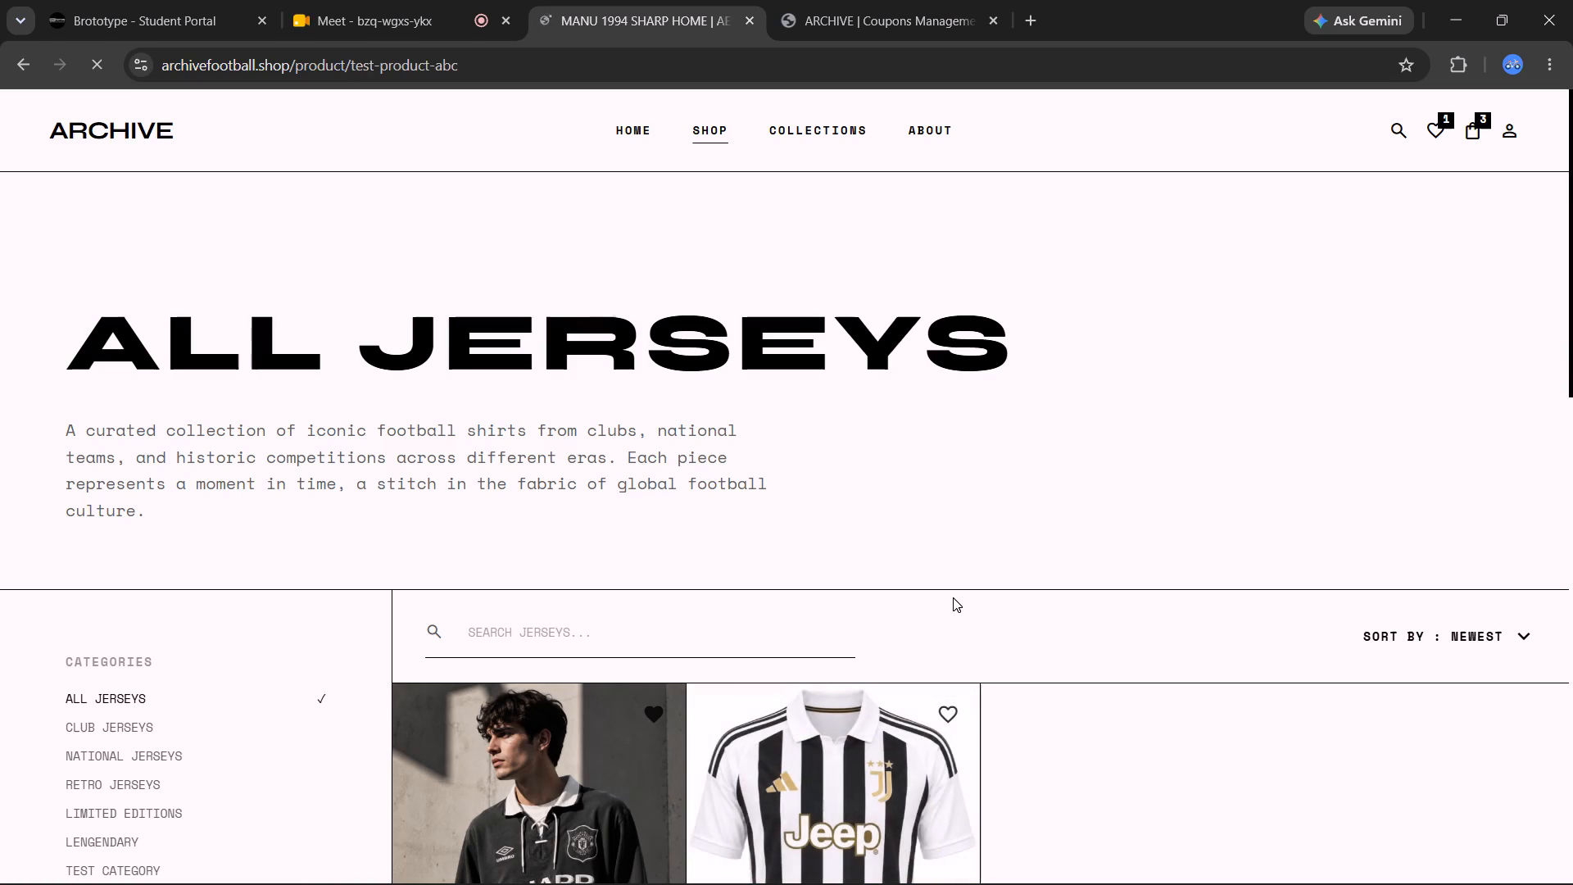
Select size XL for the test product and add the product to the wishlist.
scroll(953, 597, "down", 1)
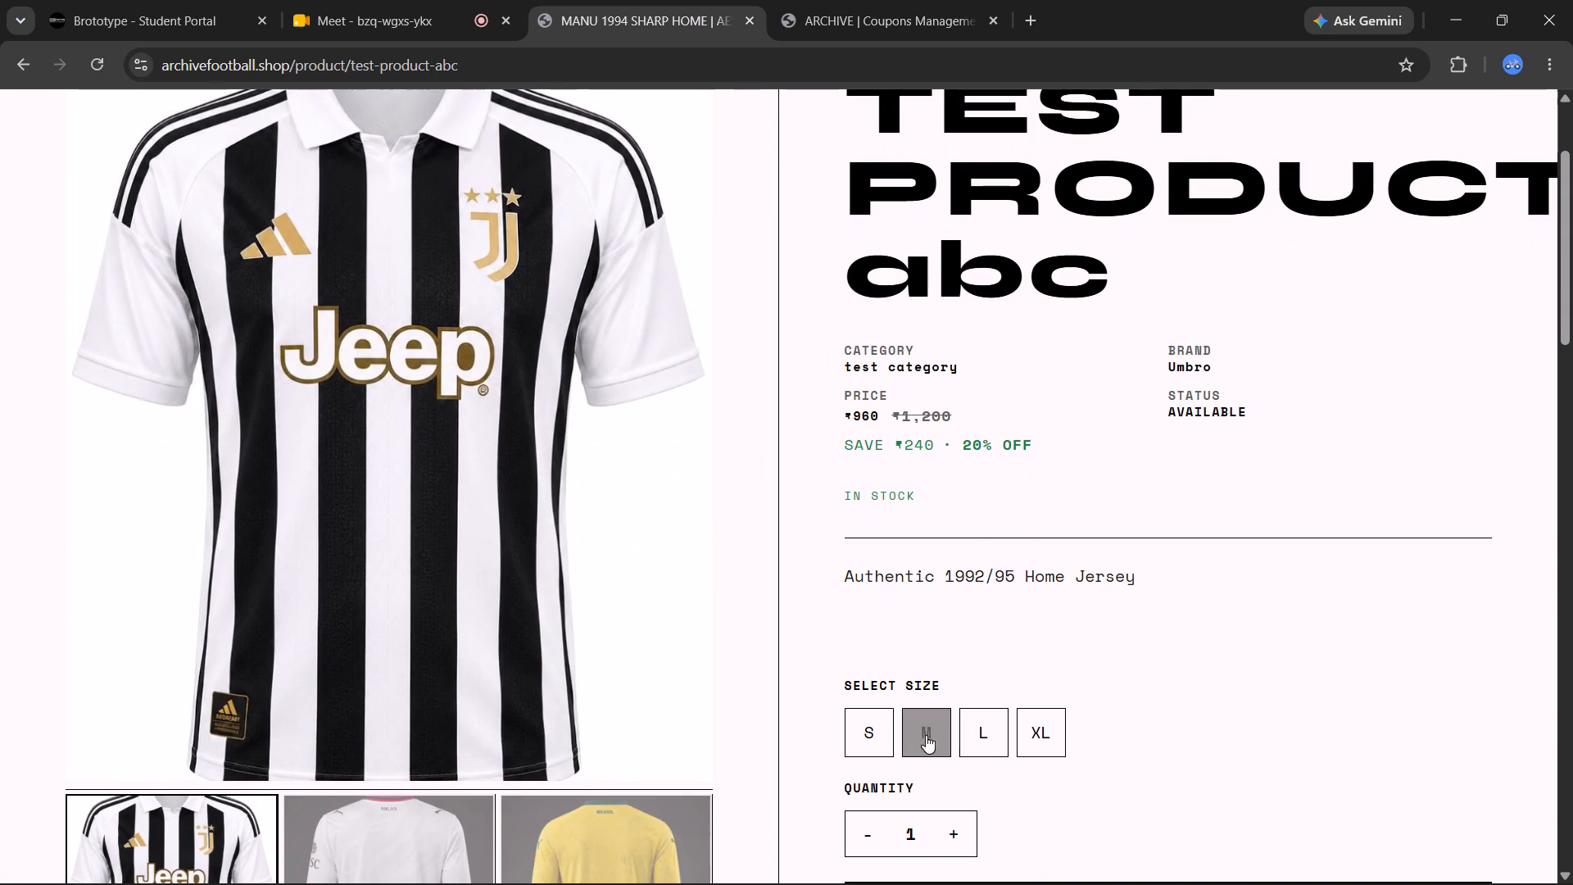
left_click(1046, 733)
scroll(1046, 733, "down", 1)
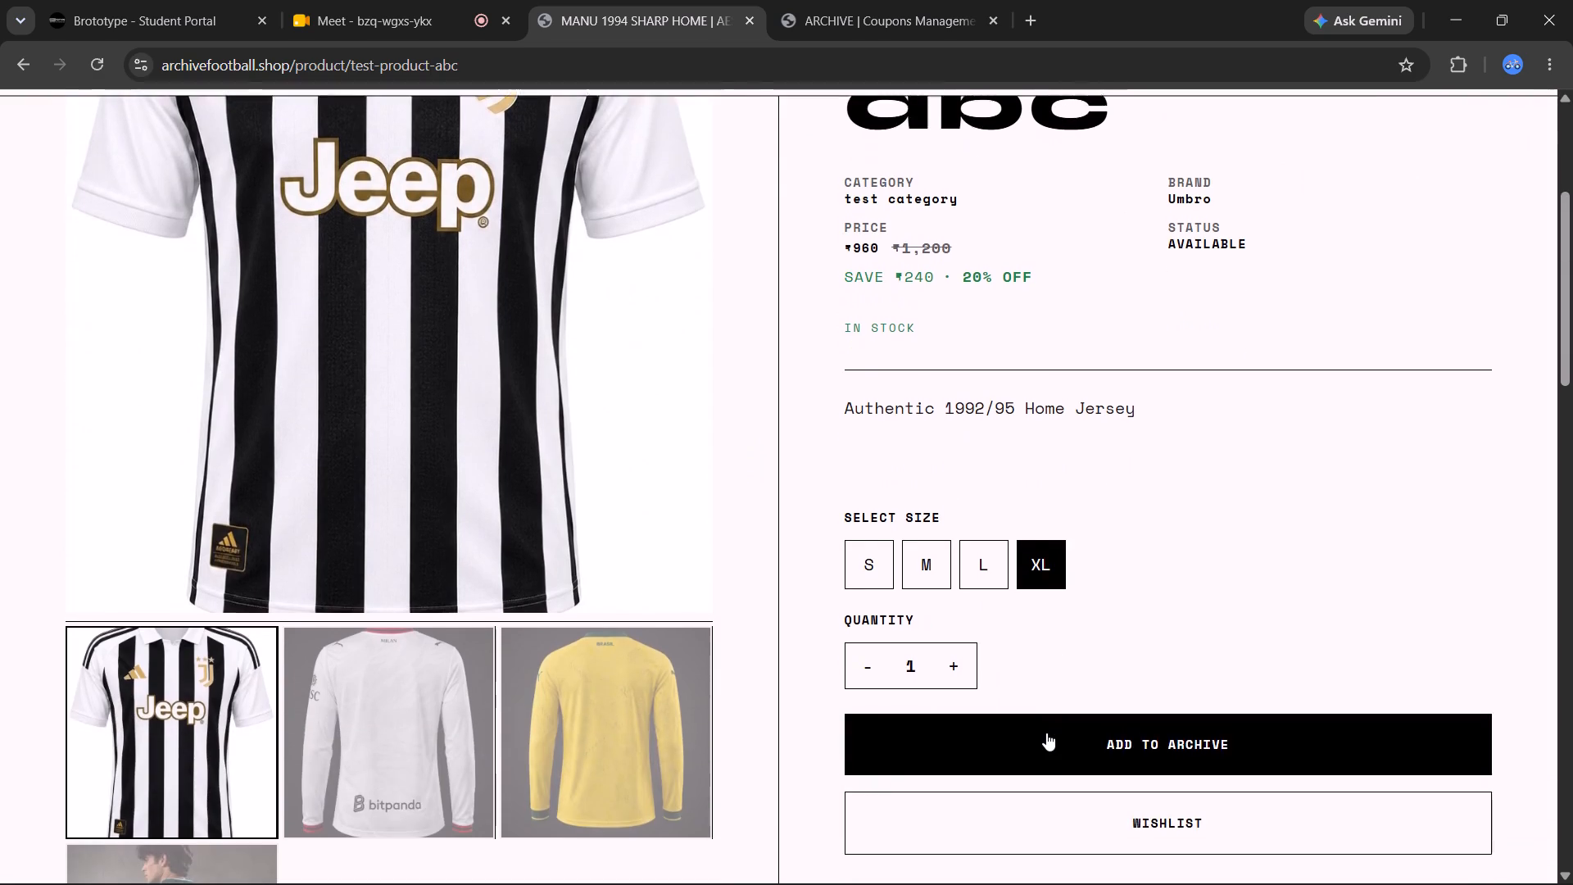
scroll(1046, 733, "down", 1)
left_click(1145, 810)
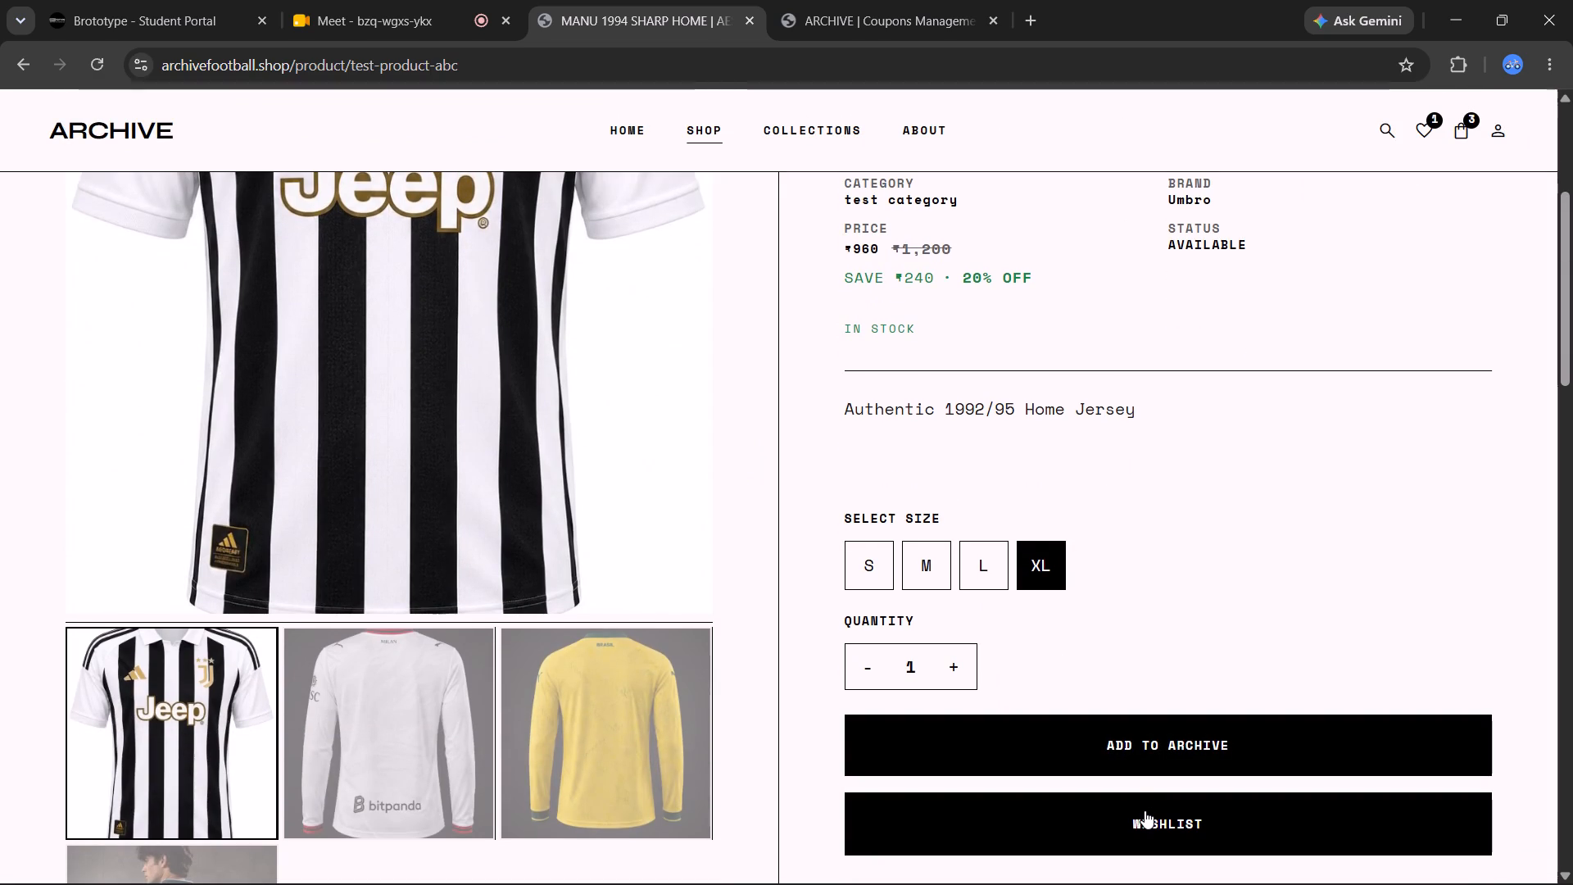
left_click(1145, 810)
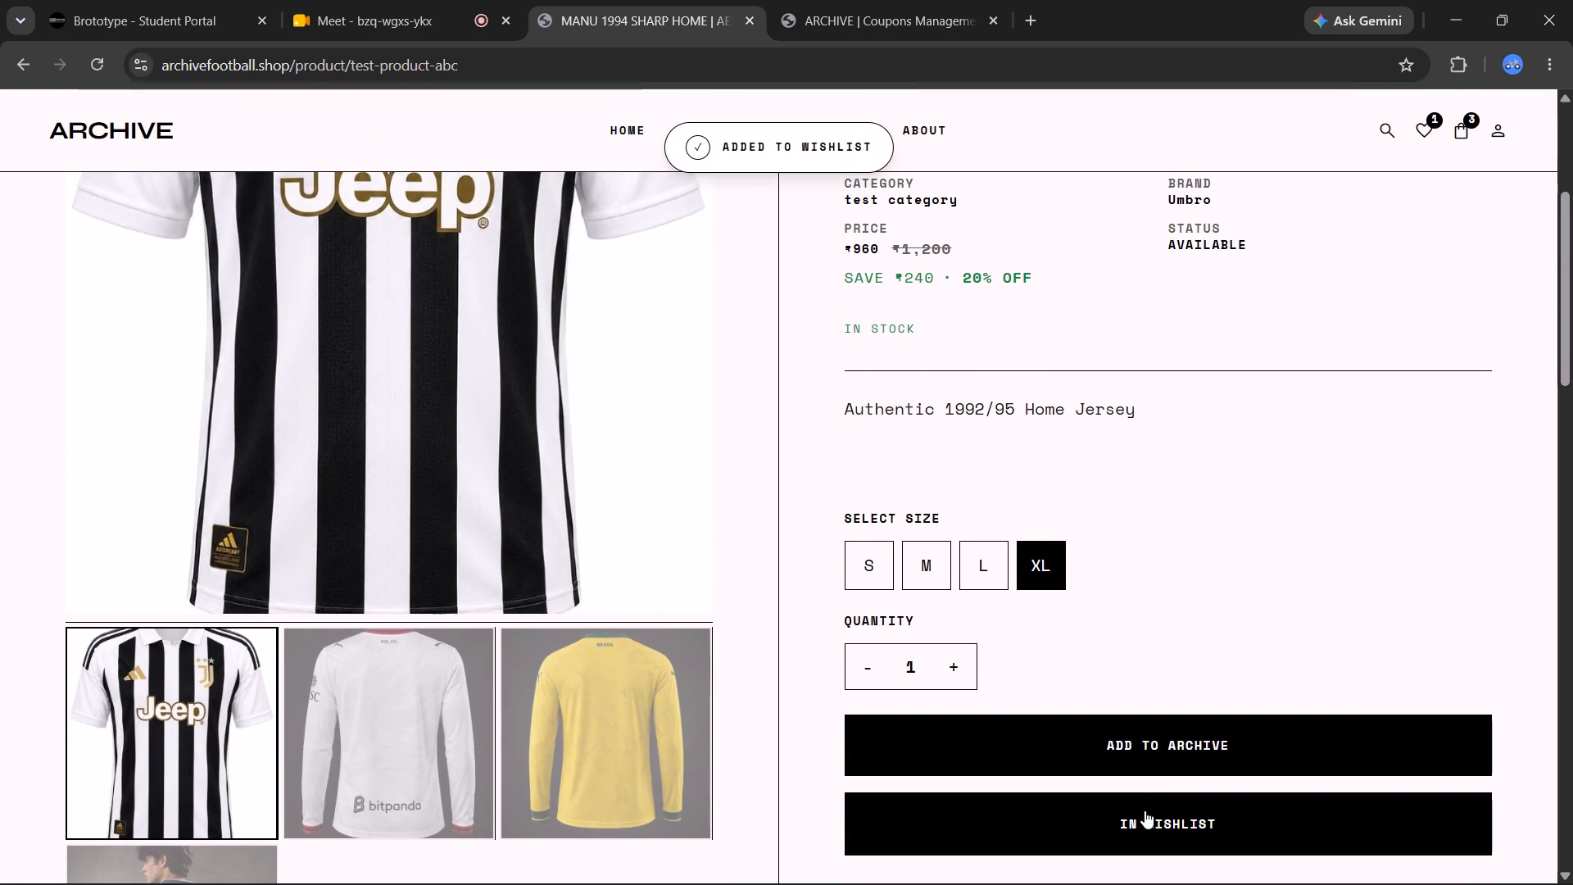
left_click(1361, 345)
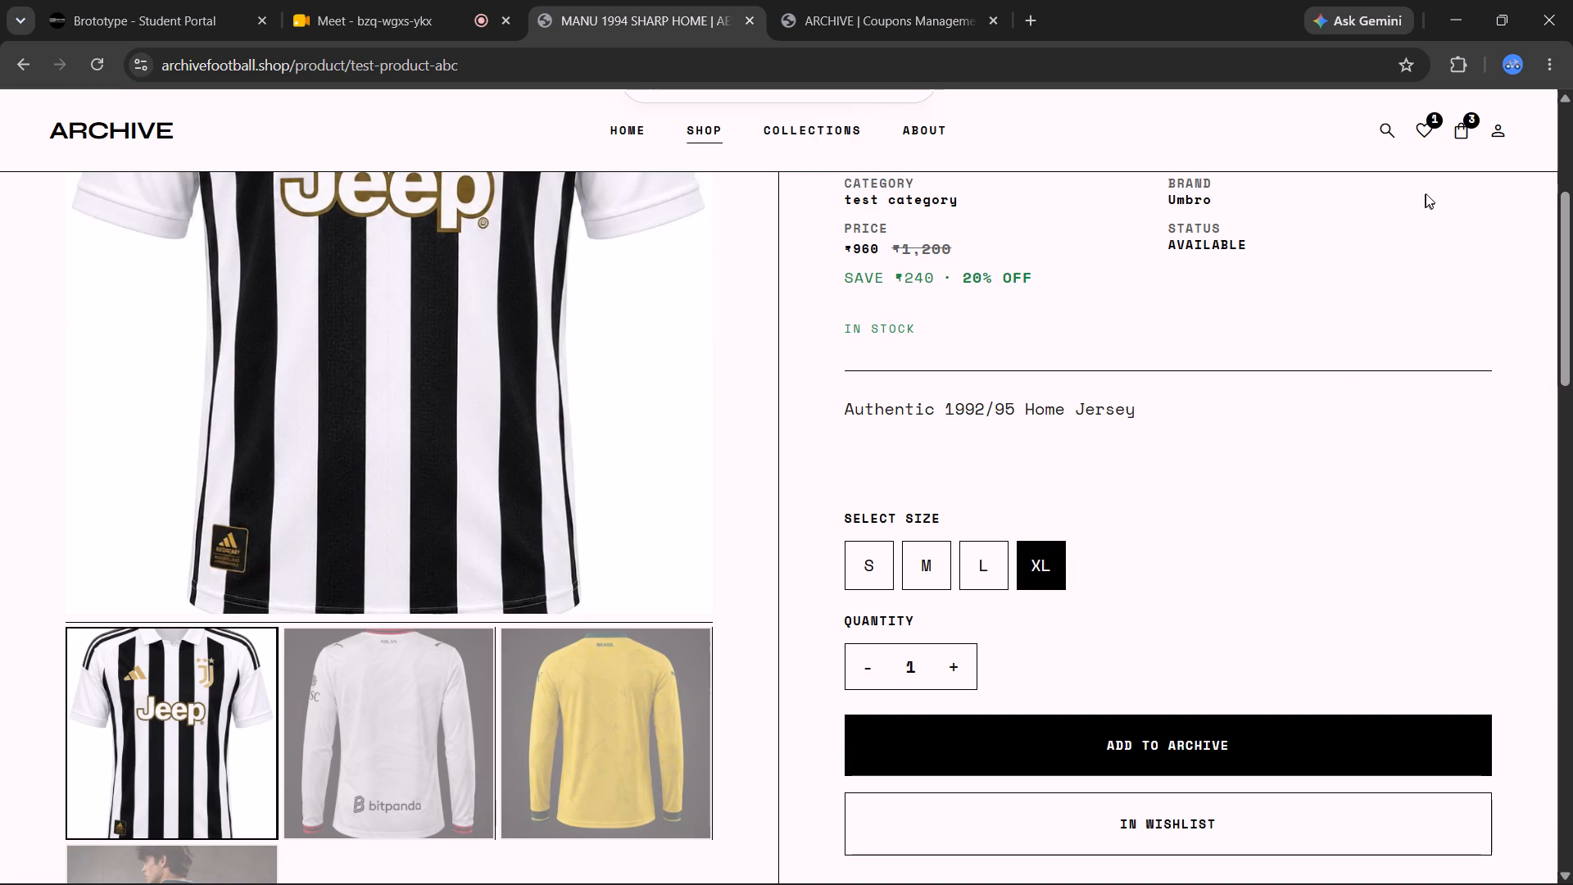
Open the wishlist to check the saved items.
left_click(1426, 131)
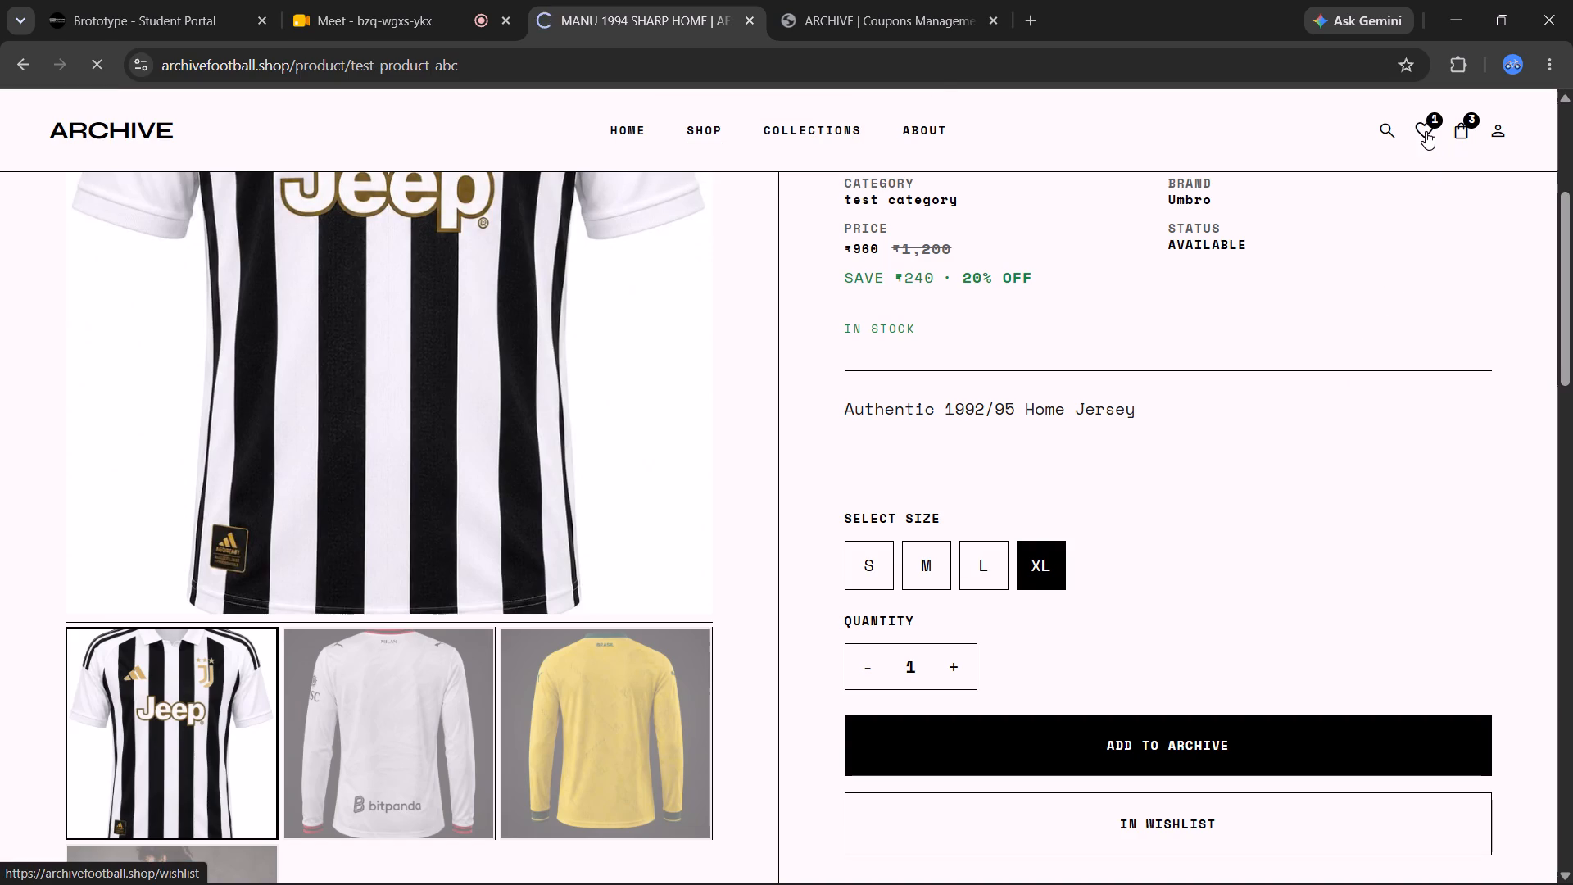
scroll(1176, 399, "right", 6)
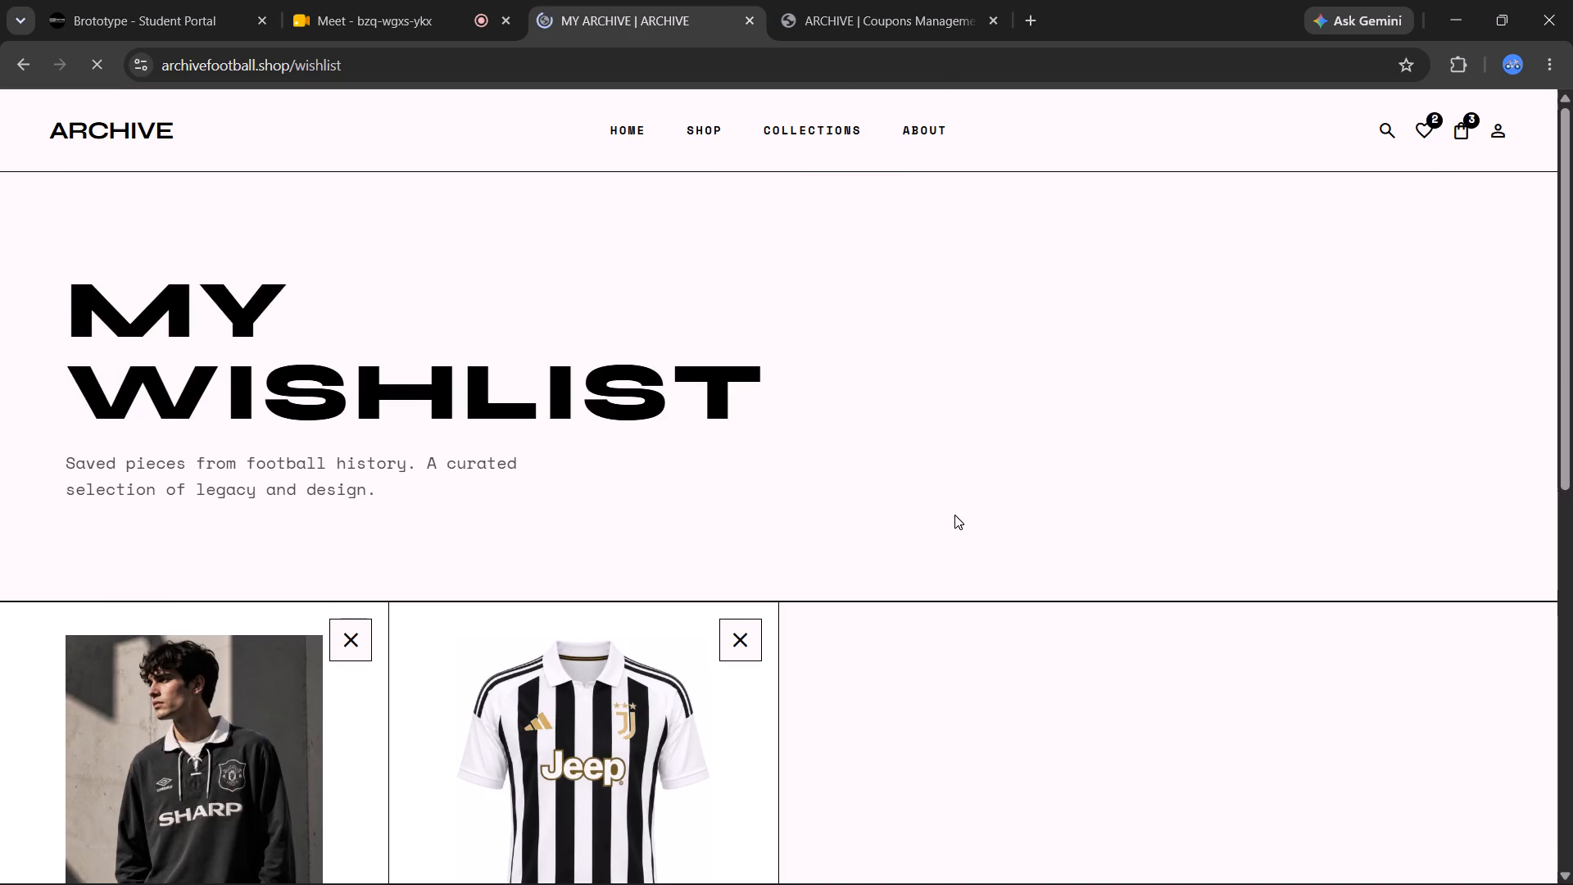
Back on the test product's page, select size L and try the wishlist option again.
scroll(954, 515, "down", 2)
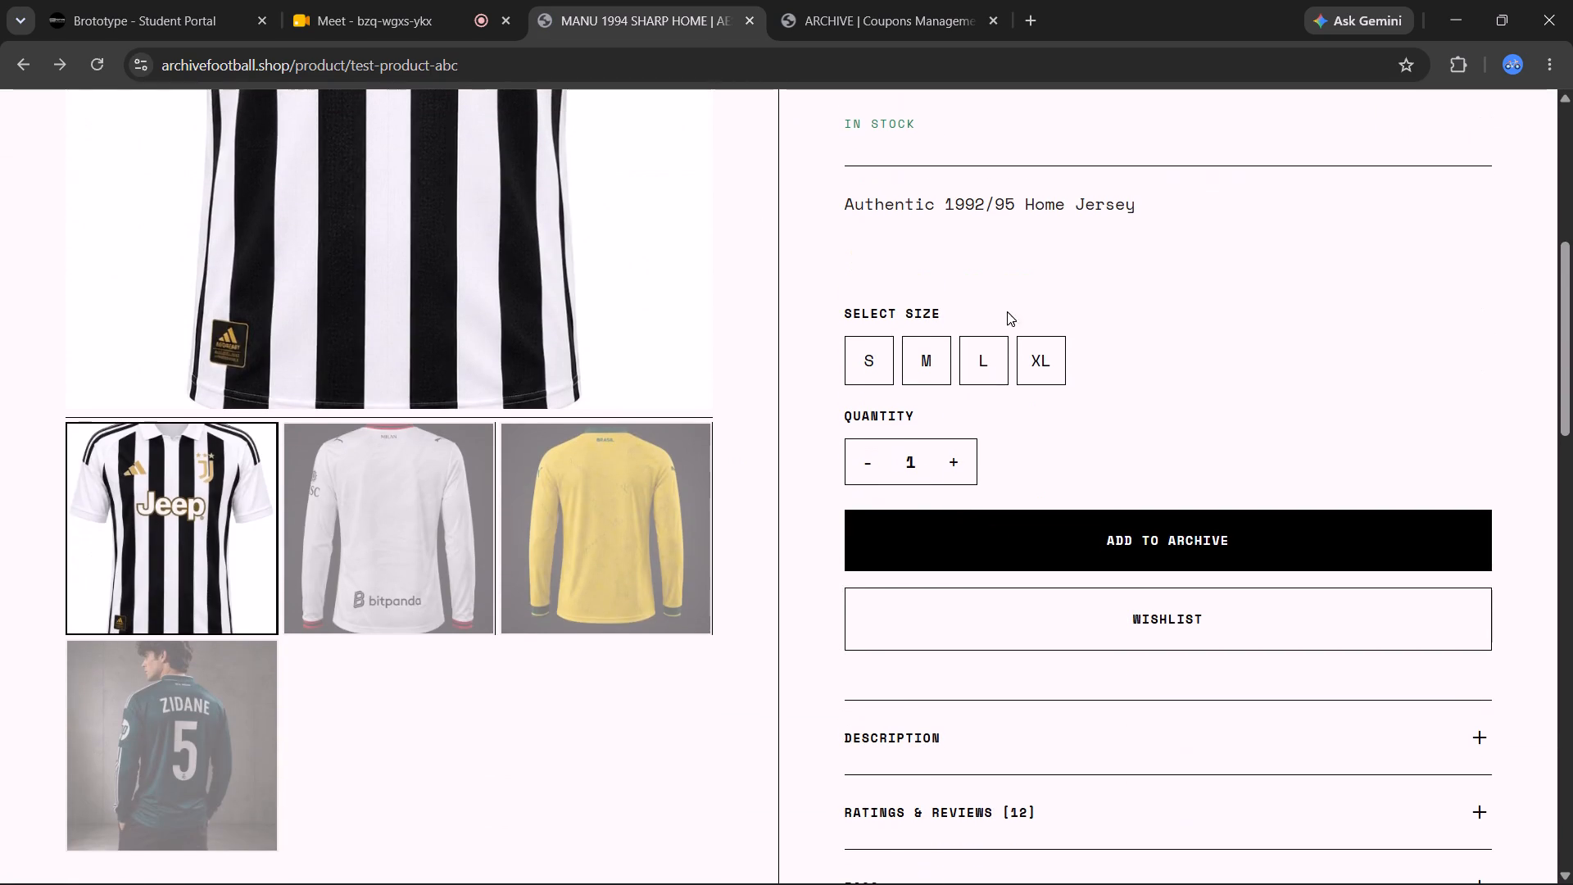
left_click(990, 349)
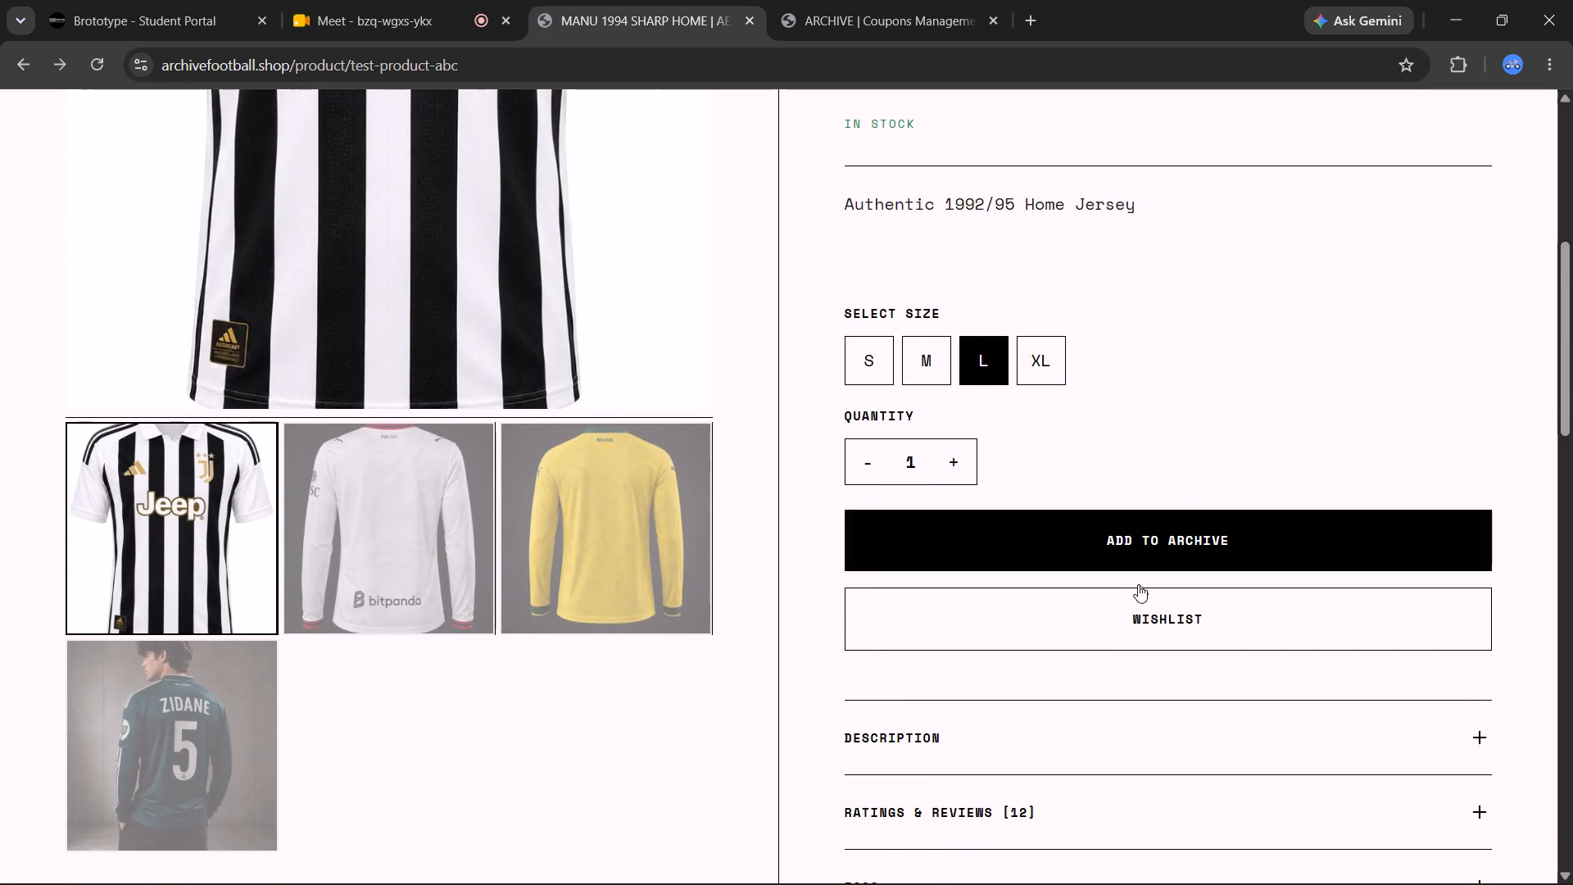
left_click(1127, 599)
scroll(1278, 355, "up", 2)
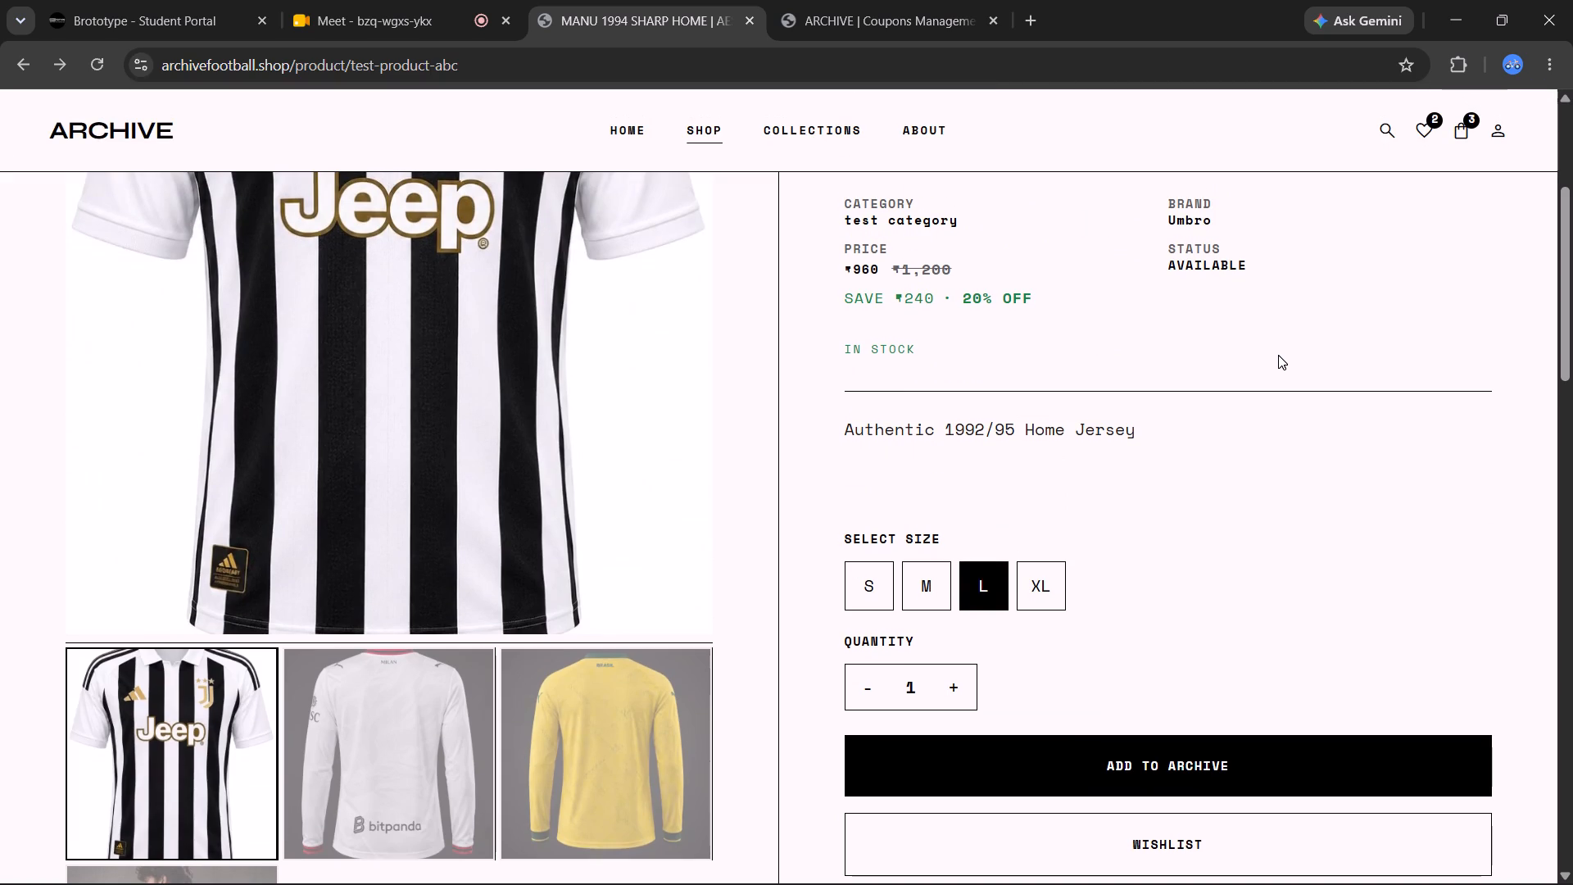
Open the wishlist, check the size choices for moving Man United 1994 Limited Edition to the cart, and close them.
left_click(1428, 133)
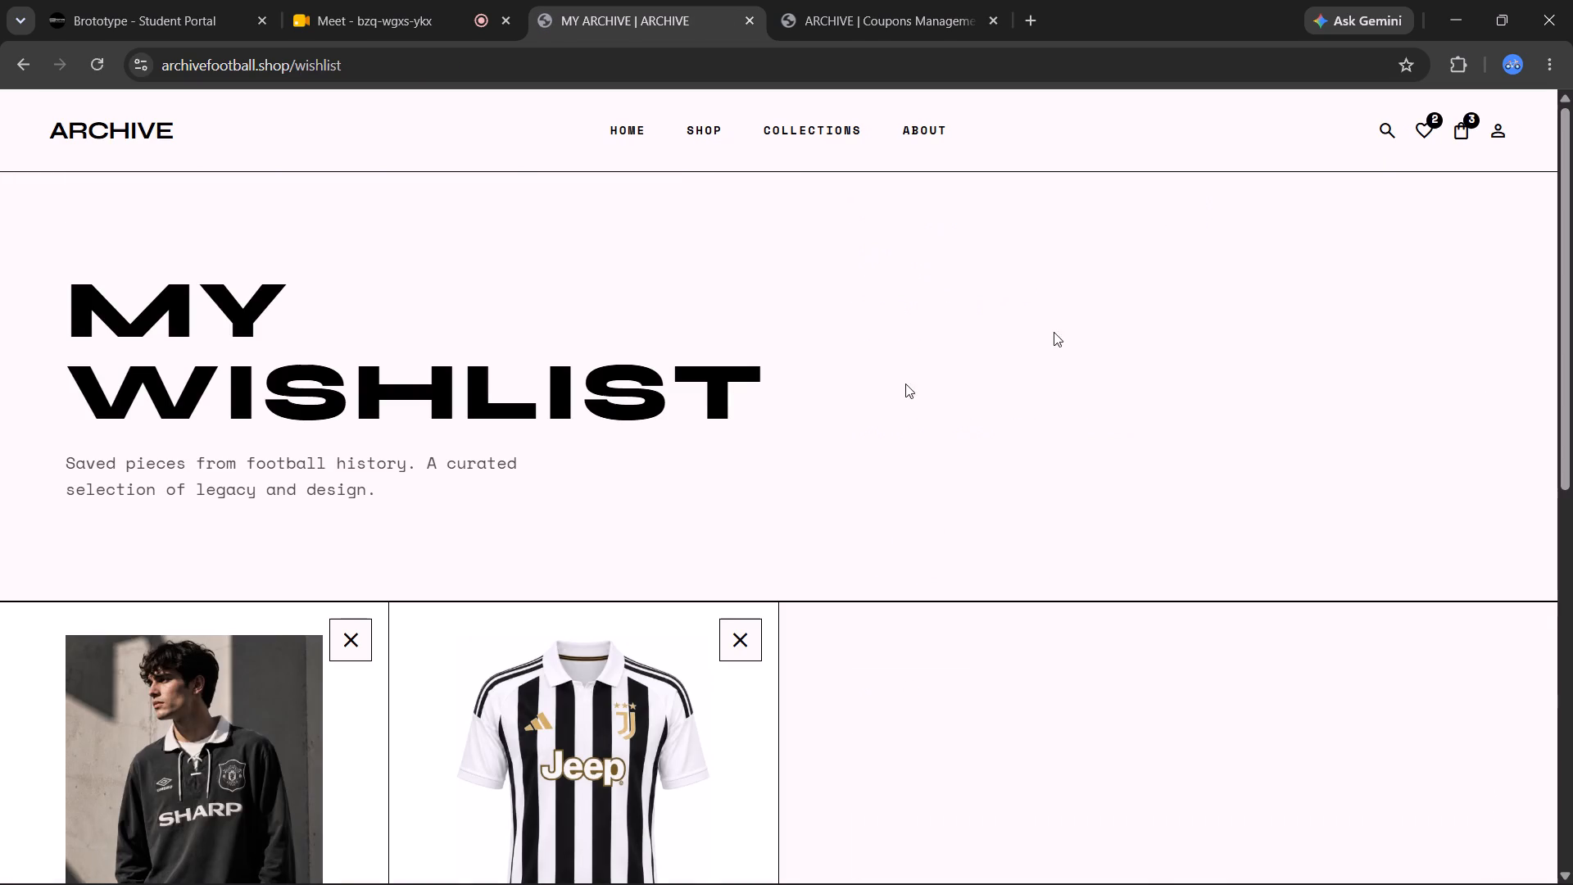
scroll(580, 501, "down", 2)
scroll(196, 755, "down", 1)
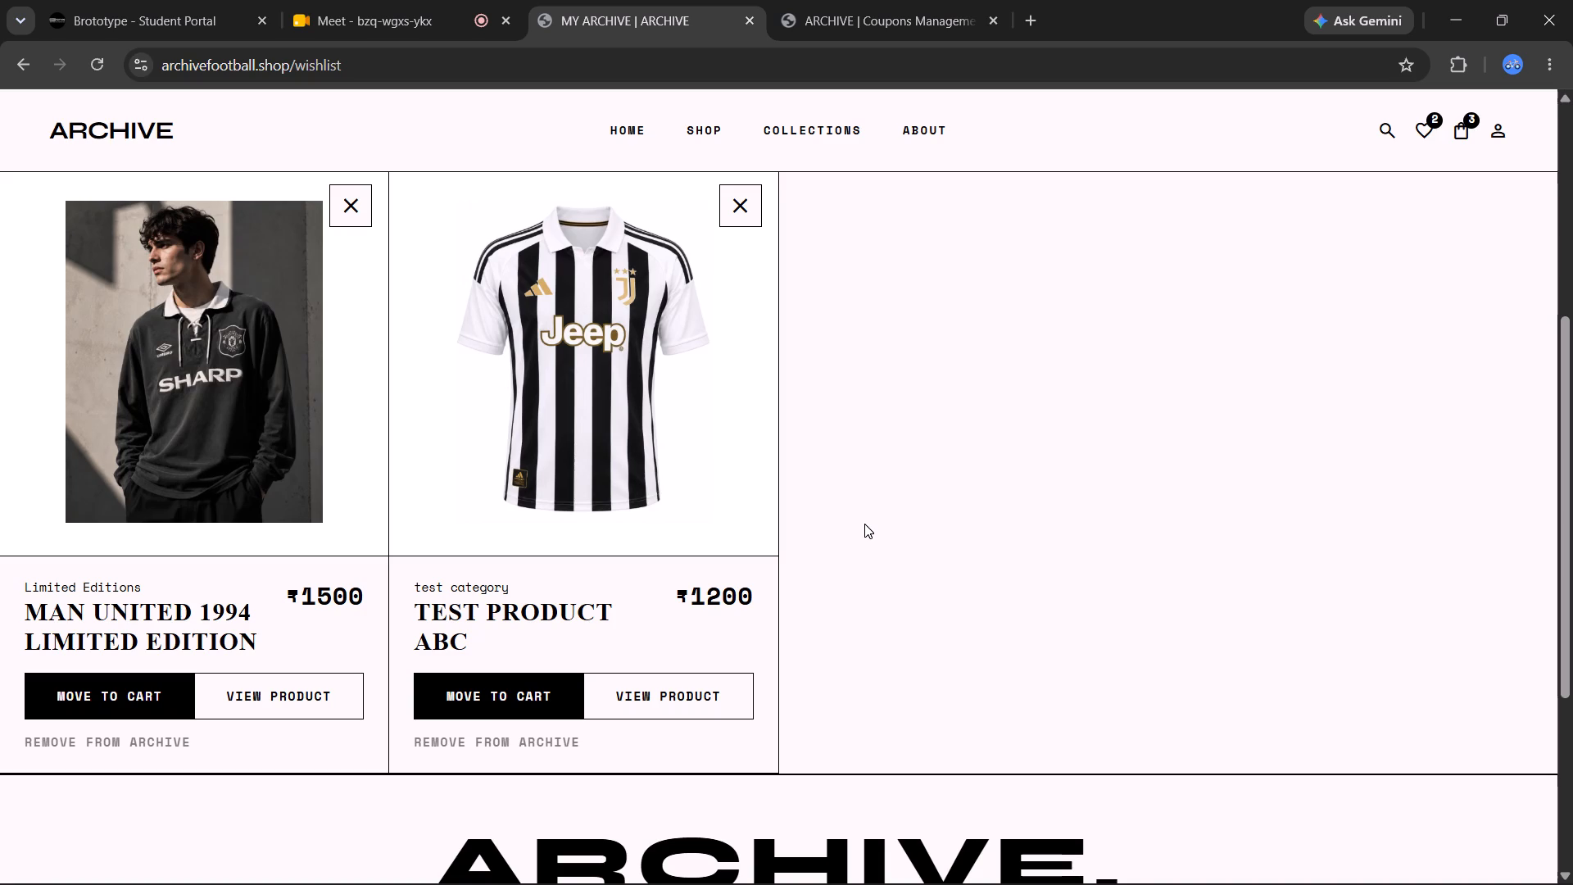
left_click(149, 709)
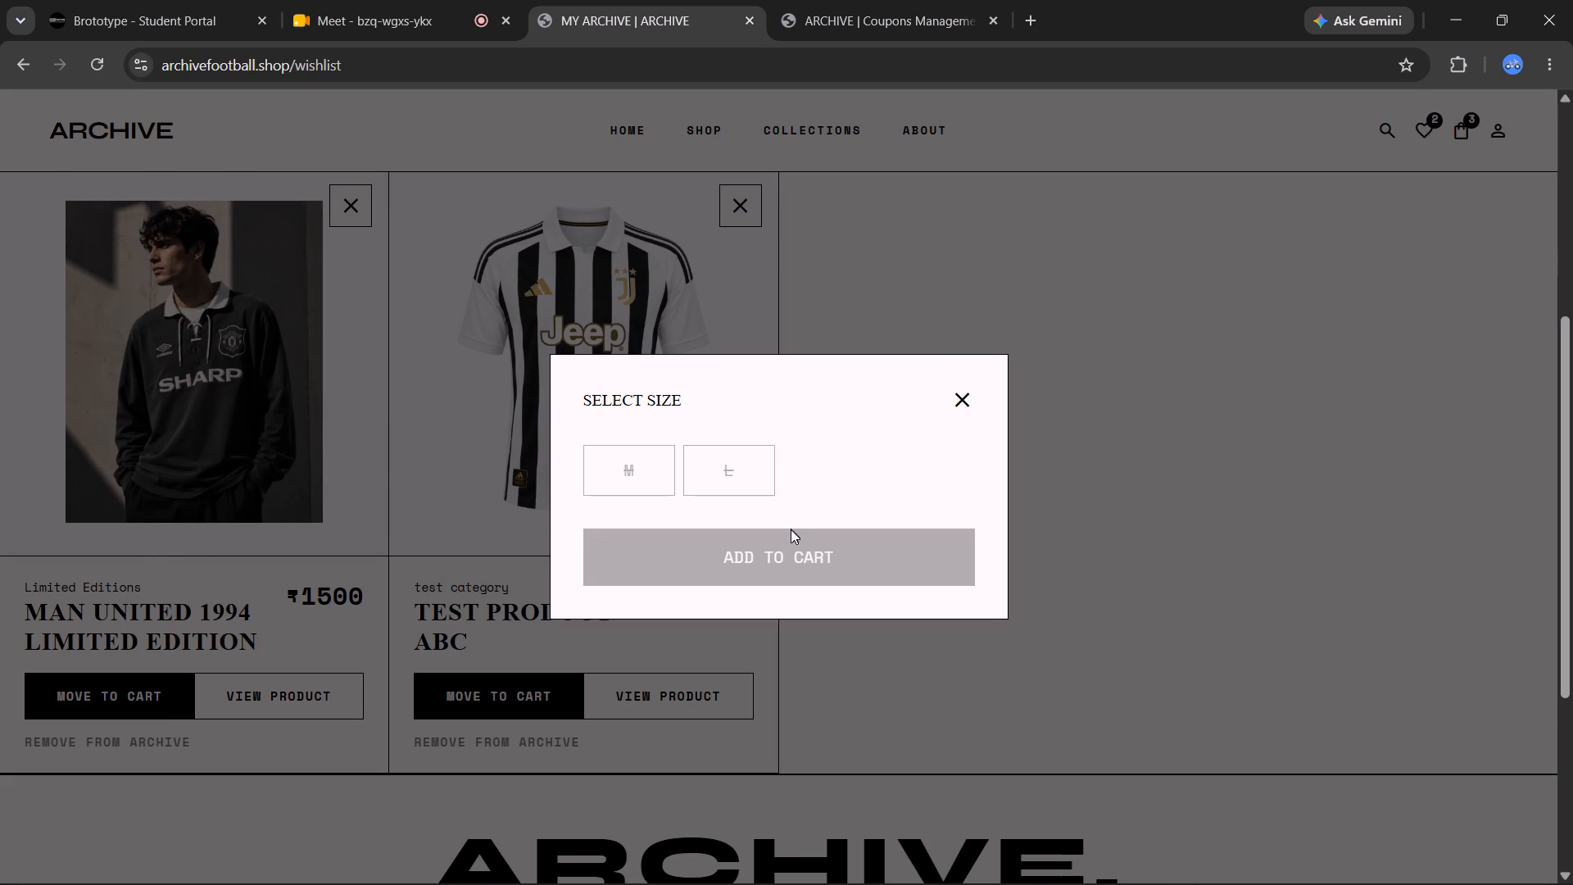
left_click(960, 406)
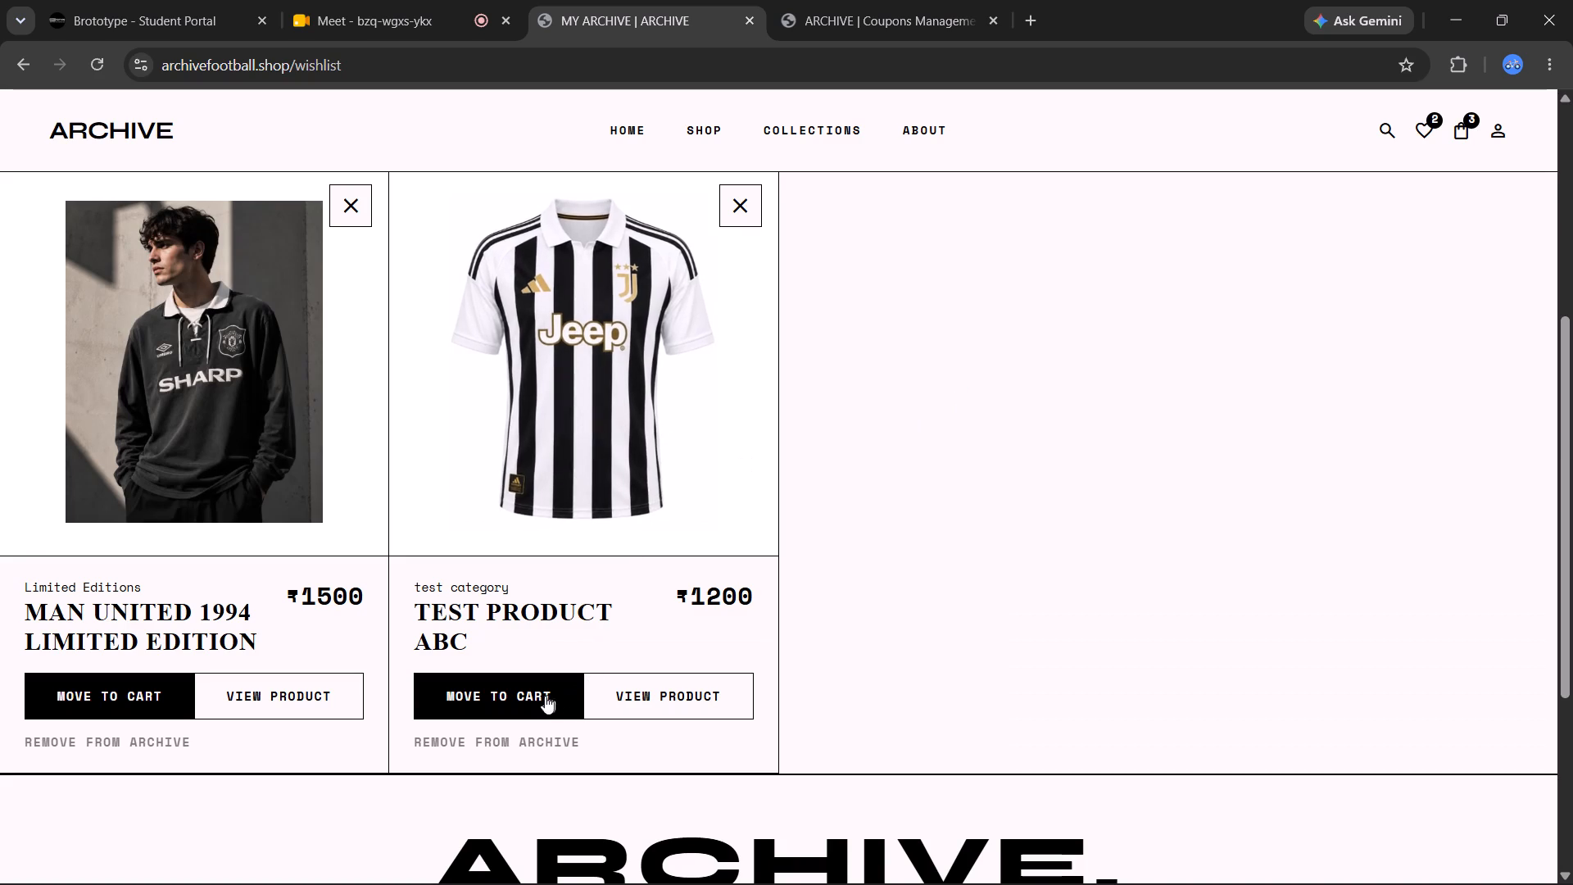
Move TEST PRODUCT ABC from the wishlist to the cart in size L.
left_click(533, 701)
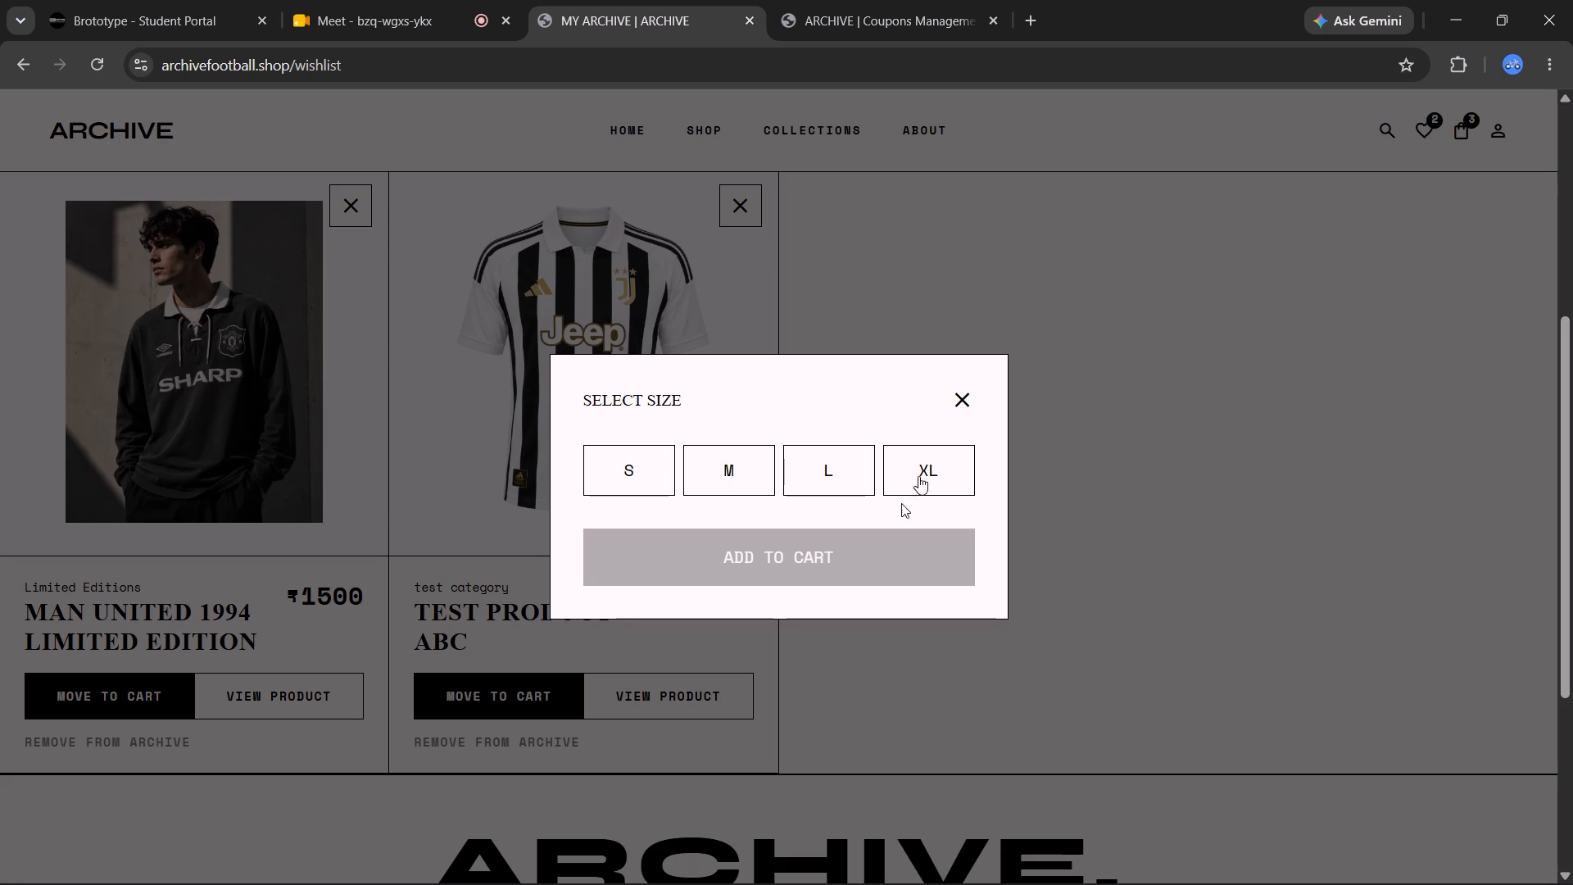
left_click(967, 407)
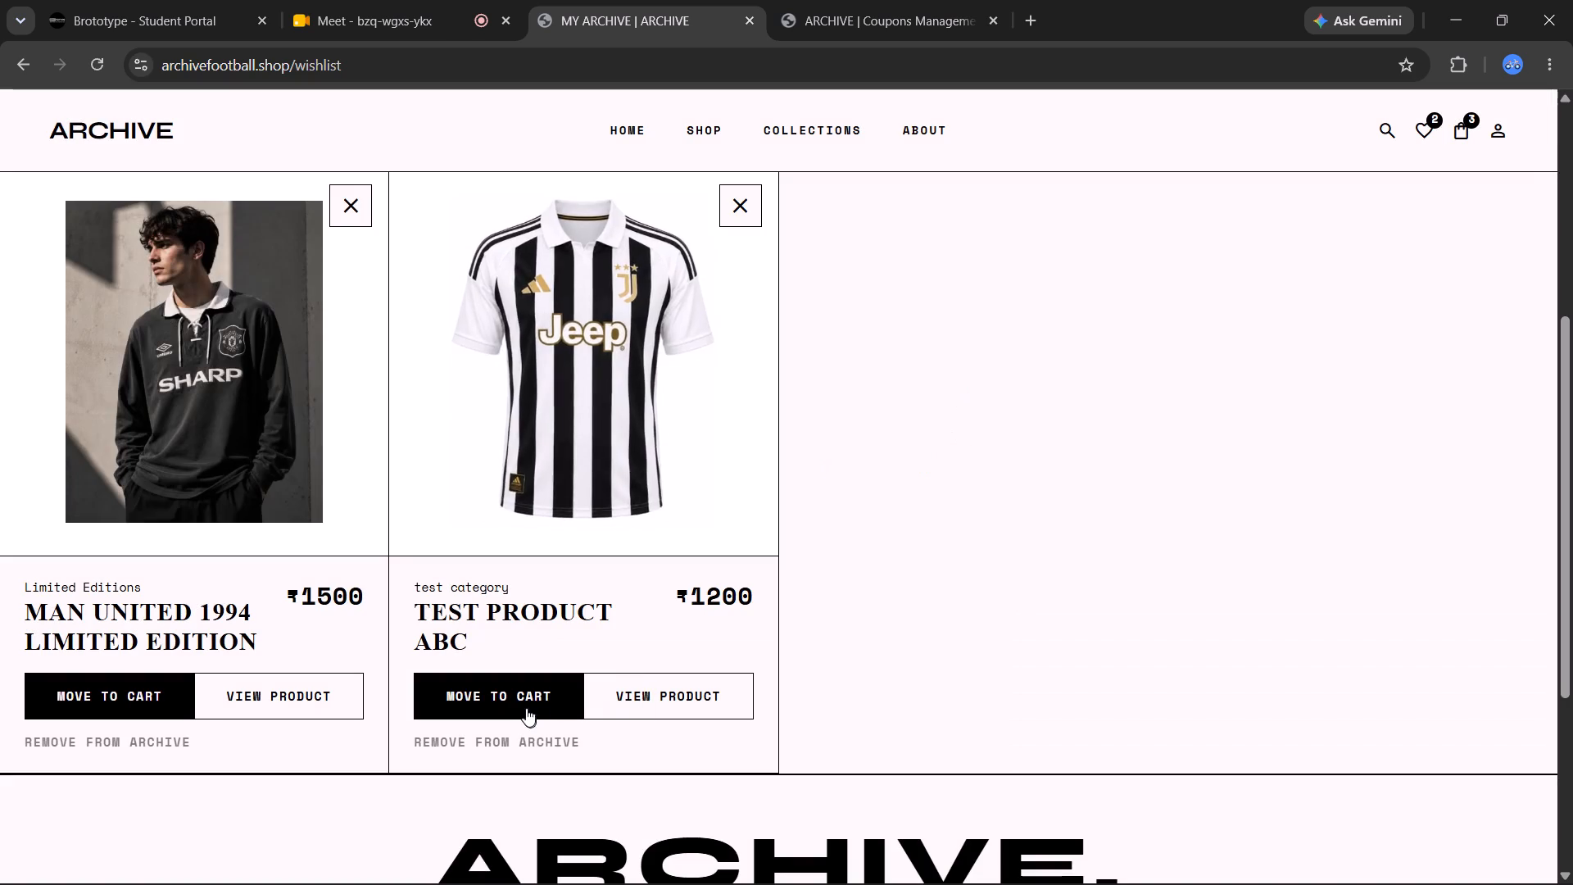
left_click(525, 701)
left_click(841, 457)
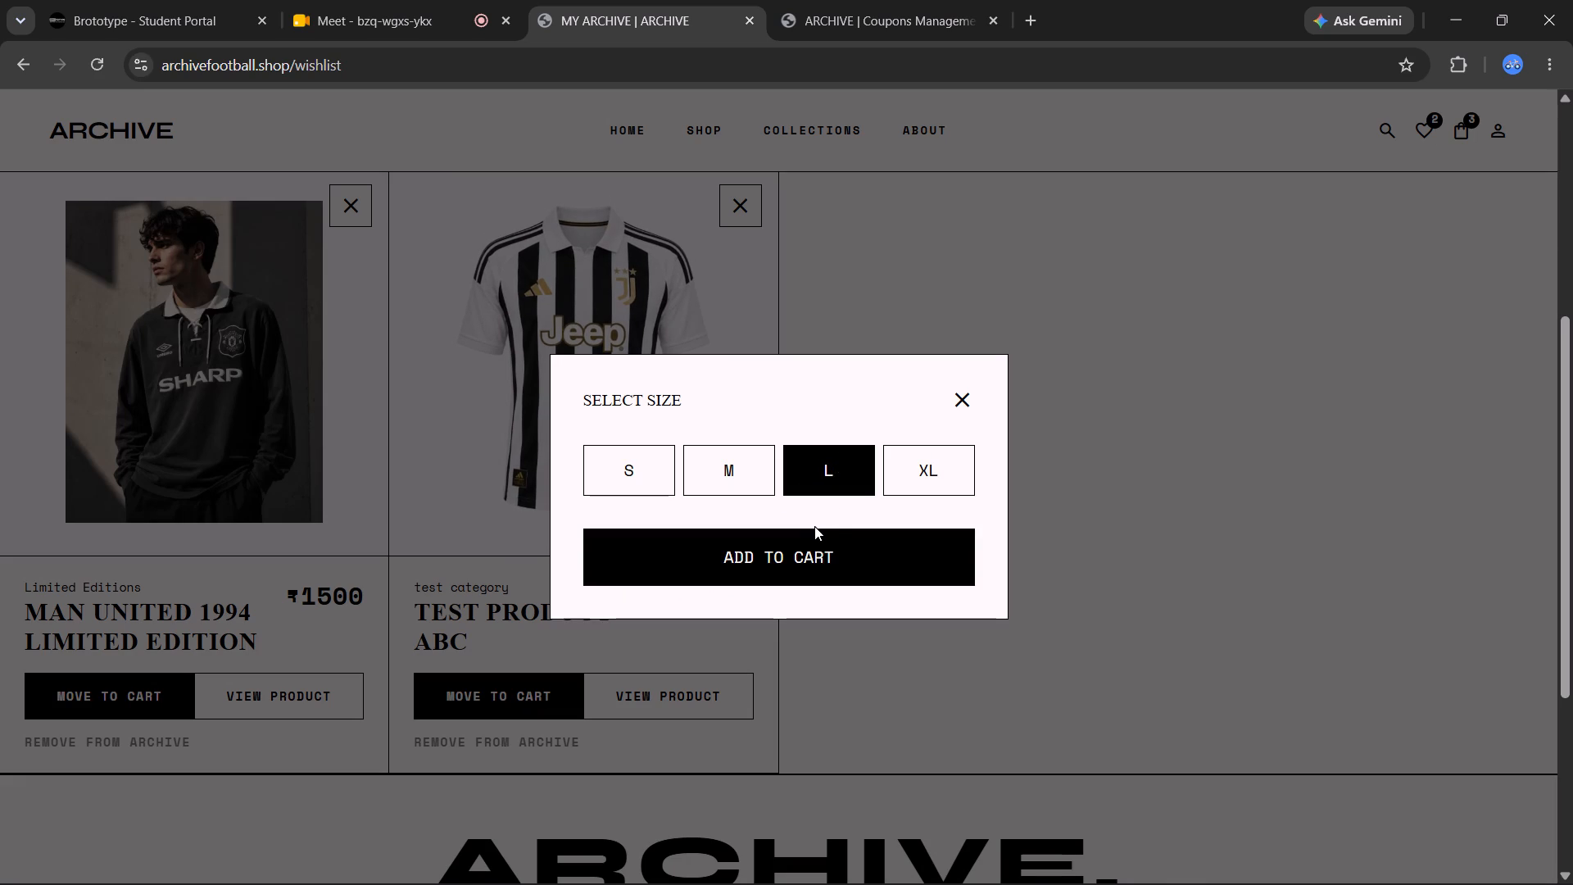
left_click(810, 551)
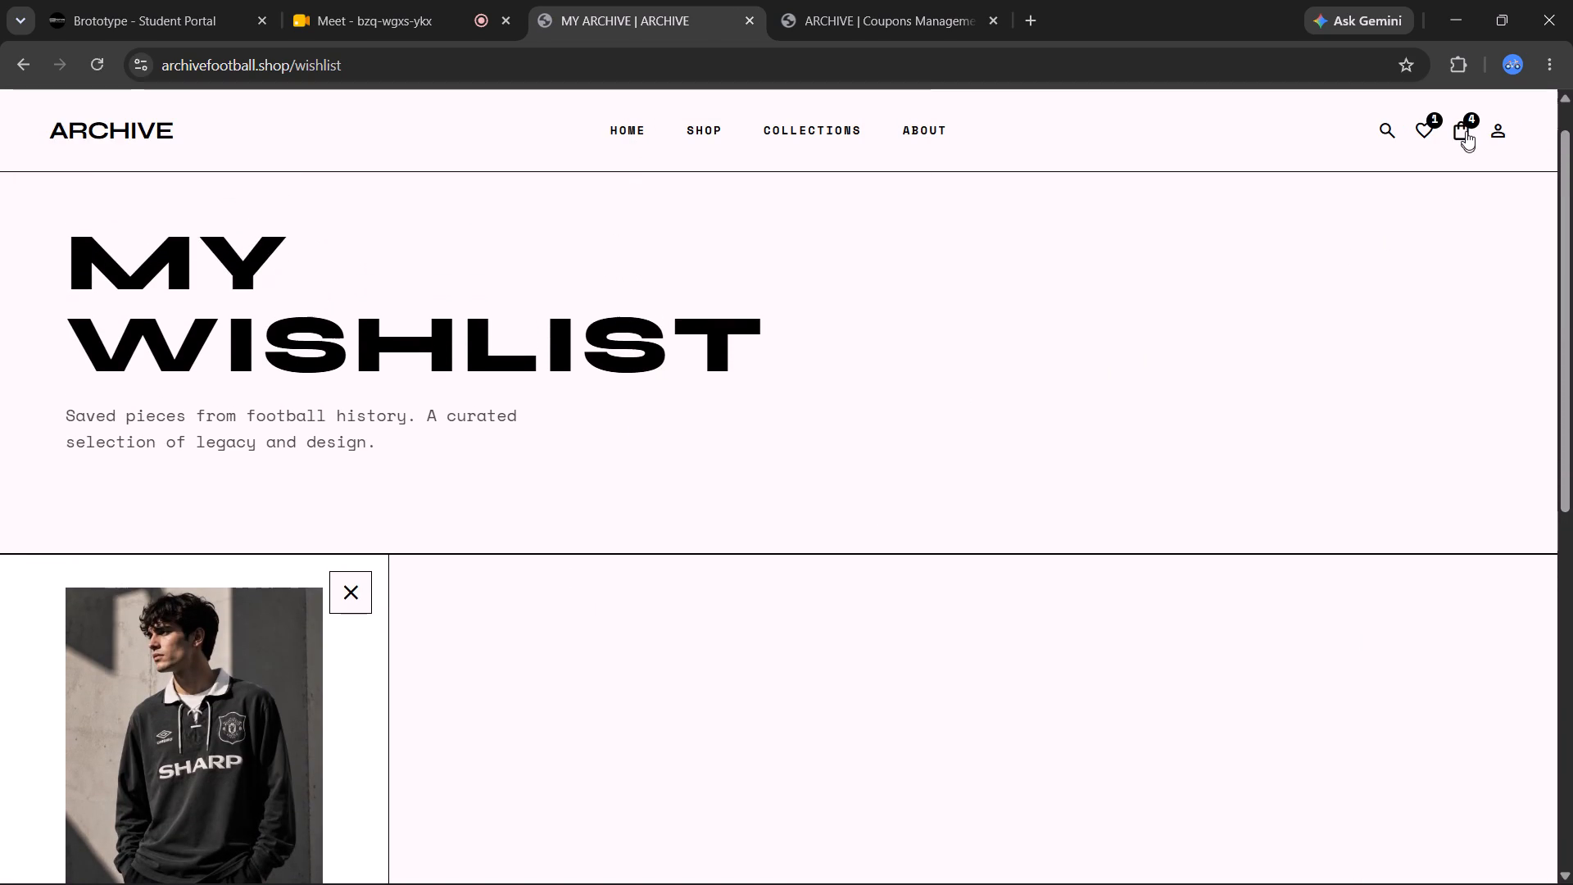
Open the cart and examine the test product's size L quantity, the item prices and the order summary.
left_click(1466, 132)
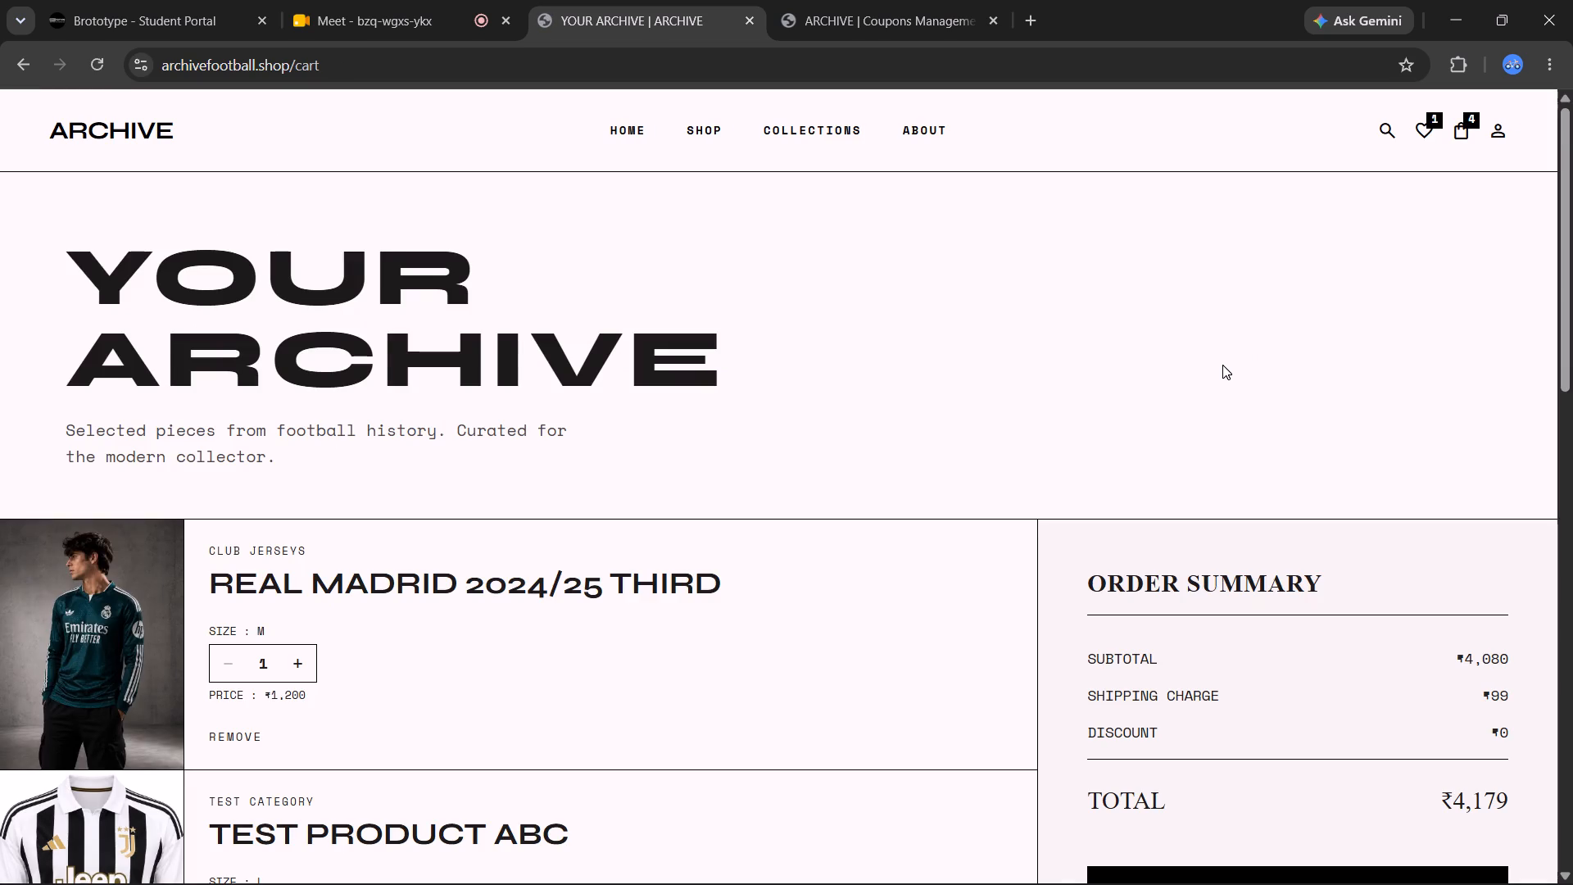
scroll(1222, 365, "down", 4)
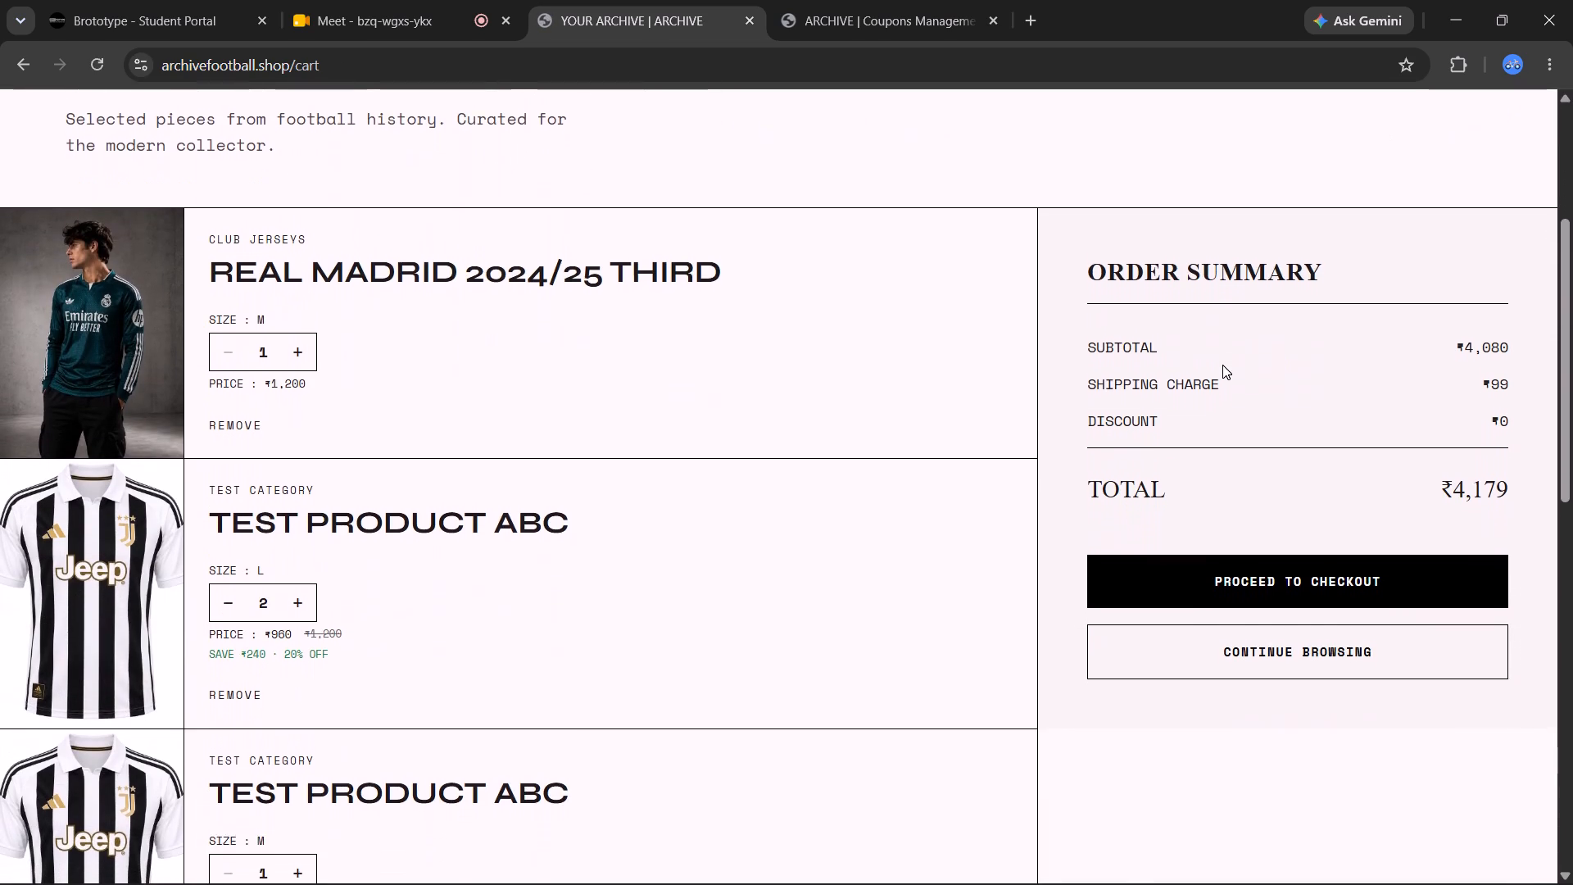
scroll(1222, 365, "down", 2)
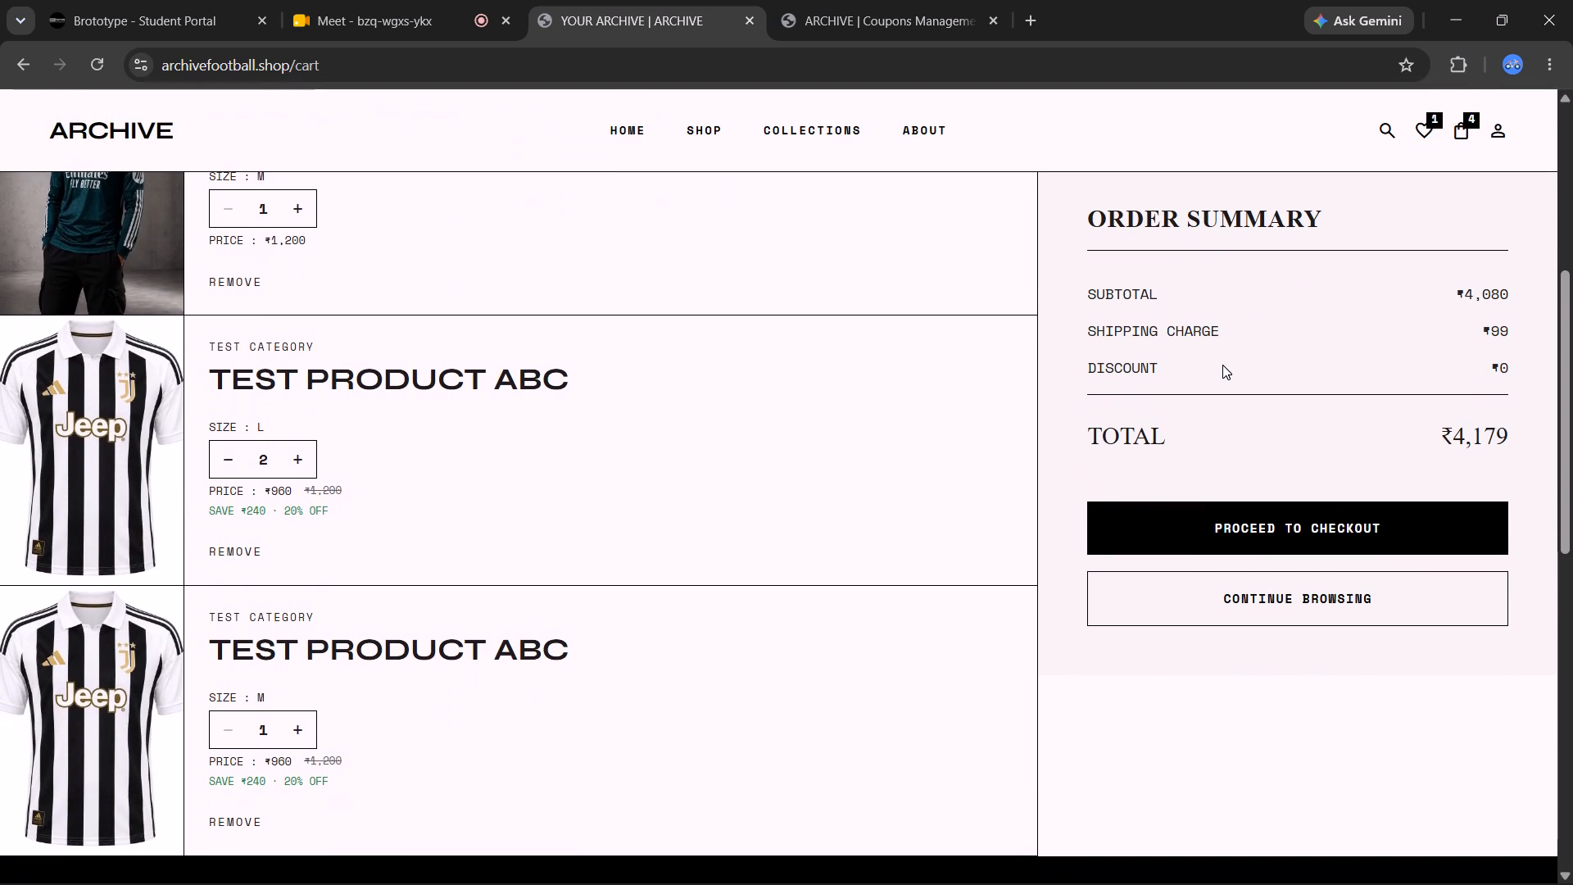
scroll(1222, 365, "down", 1)
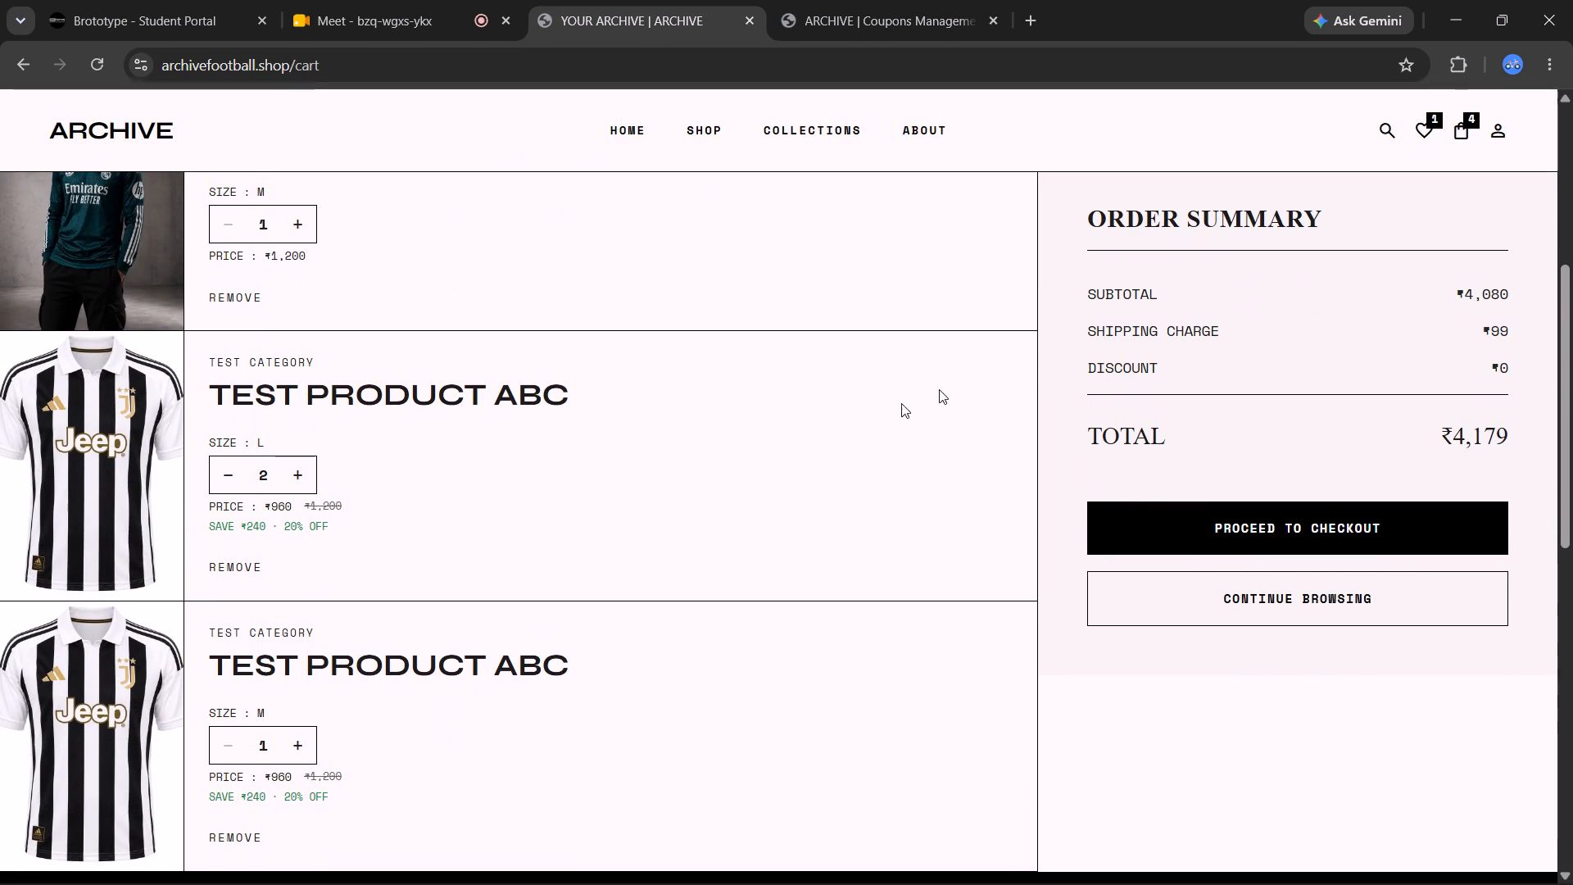
scroll(844, 429, "up", 1)
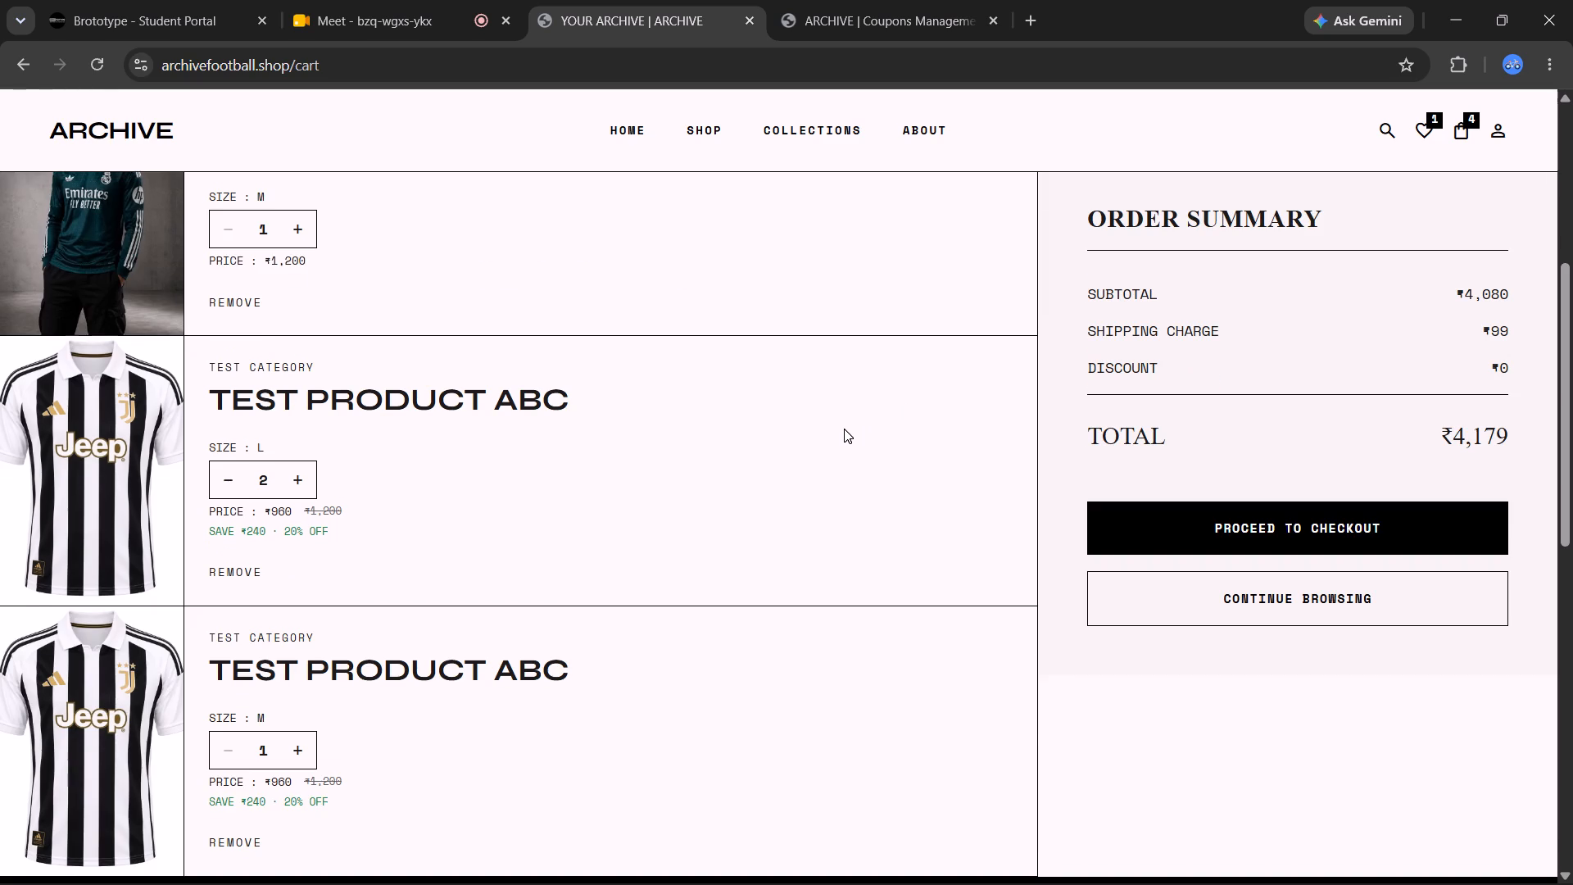
scroll(844, 429, "up", 1)
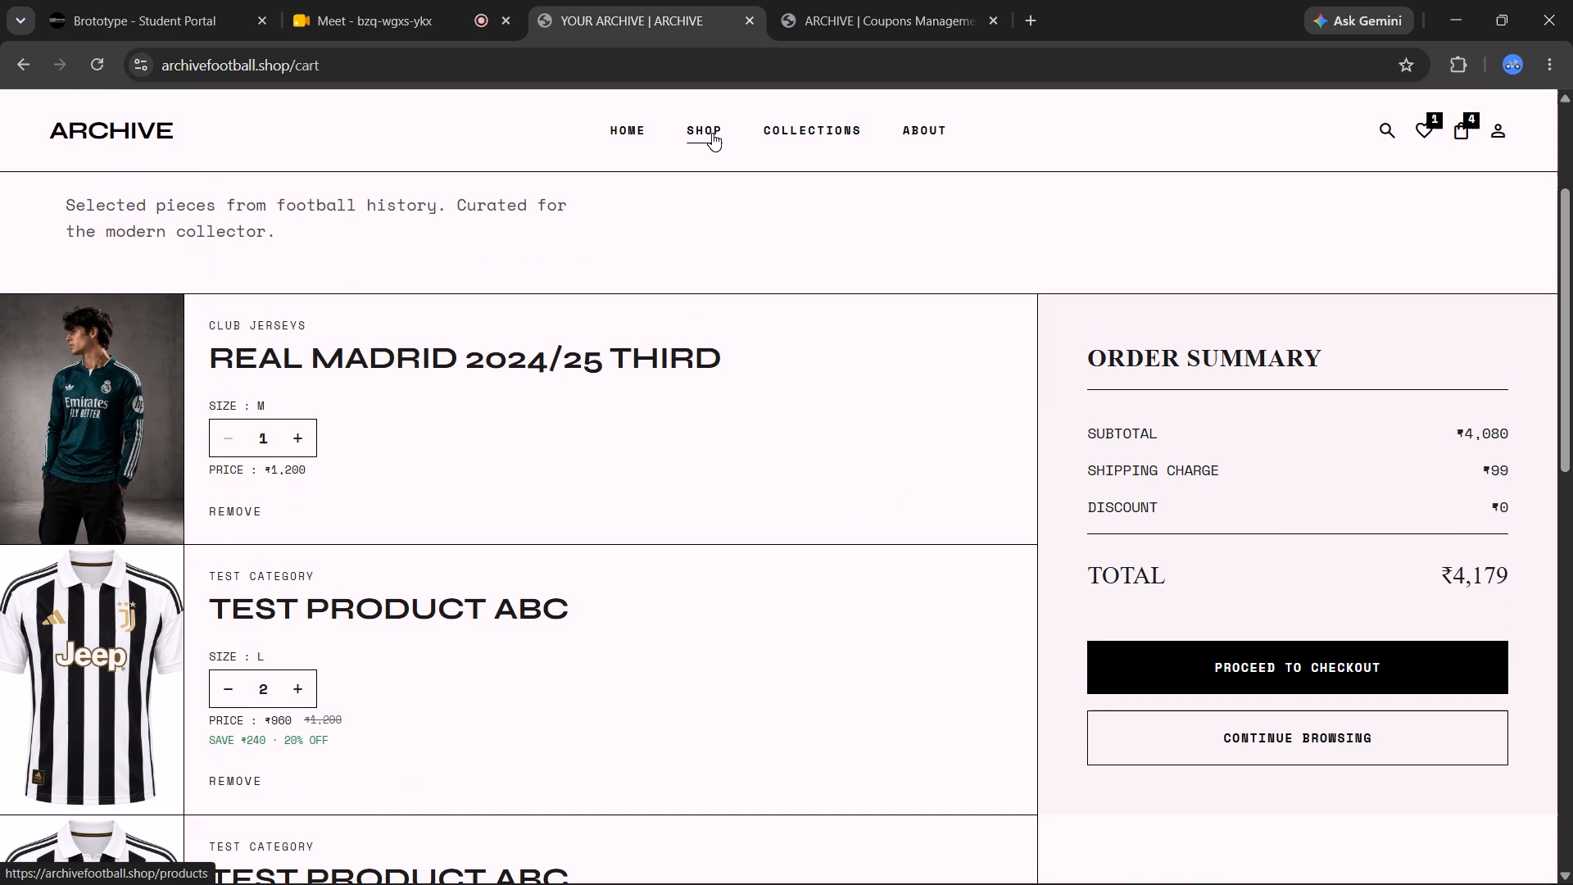
Open the test product's page again from the second page of the shop's jersey listing.
left_click(712, 133)
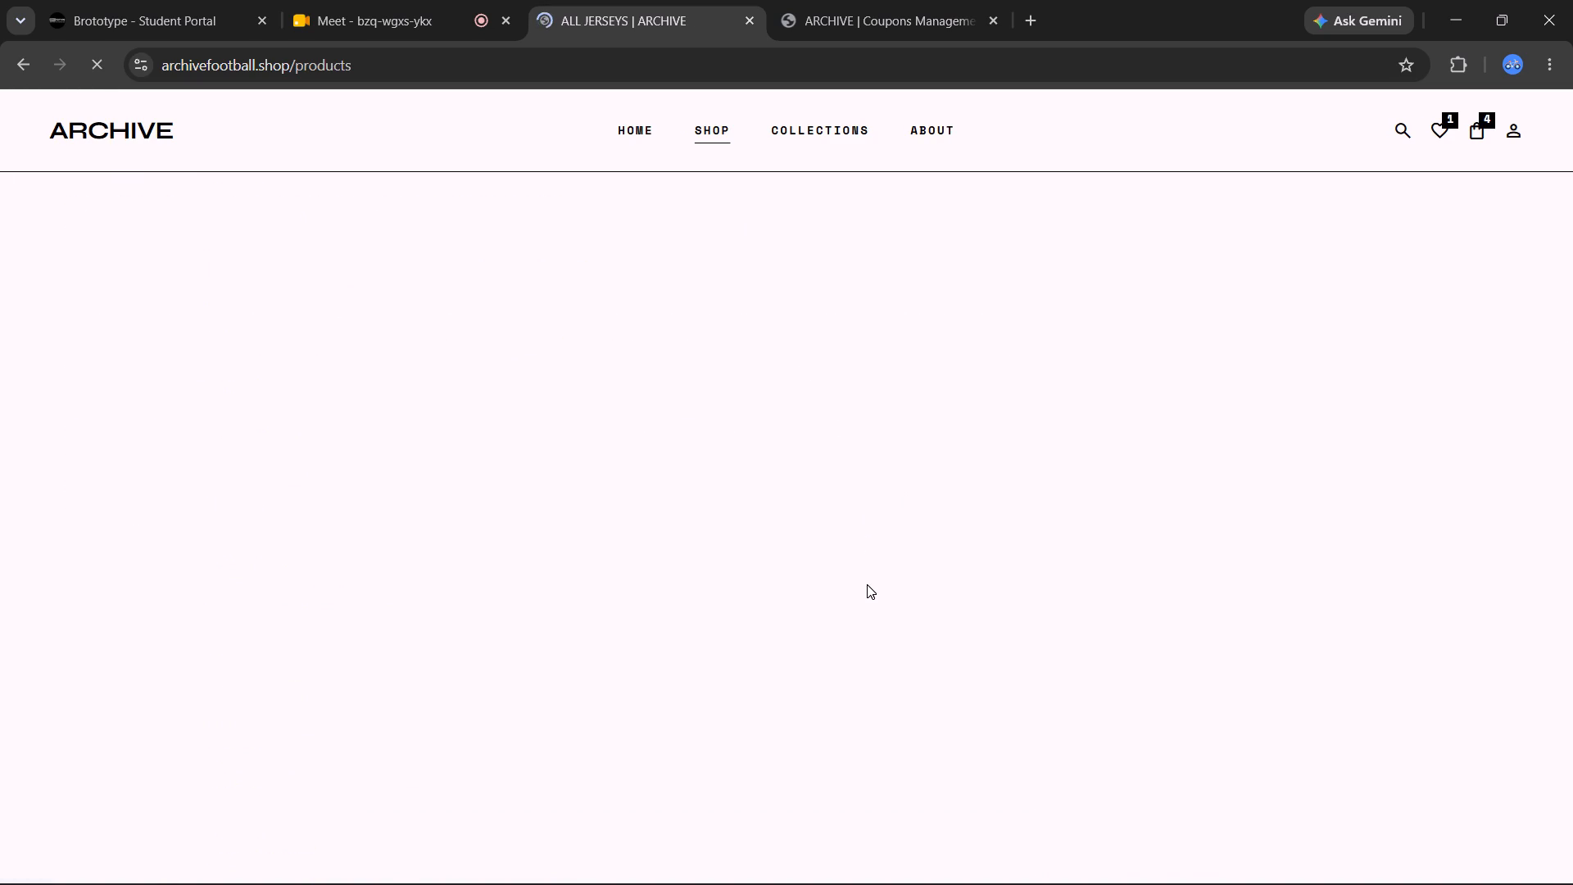
scroll(867, 584, "down", 6)
scroll(1380, 781, "down", 3)
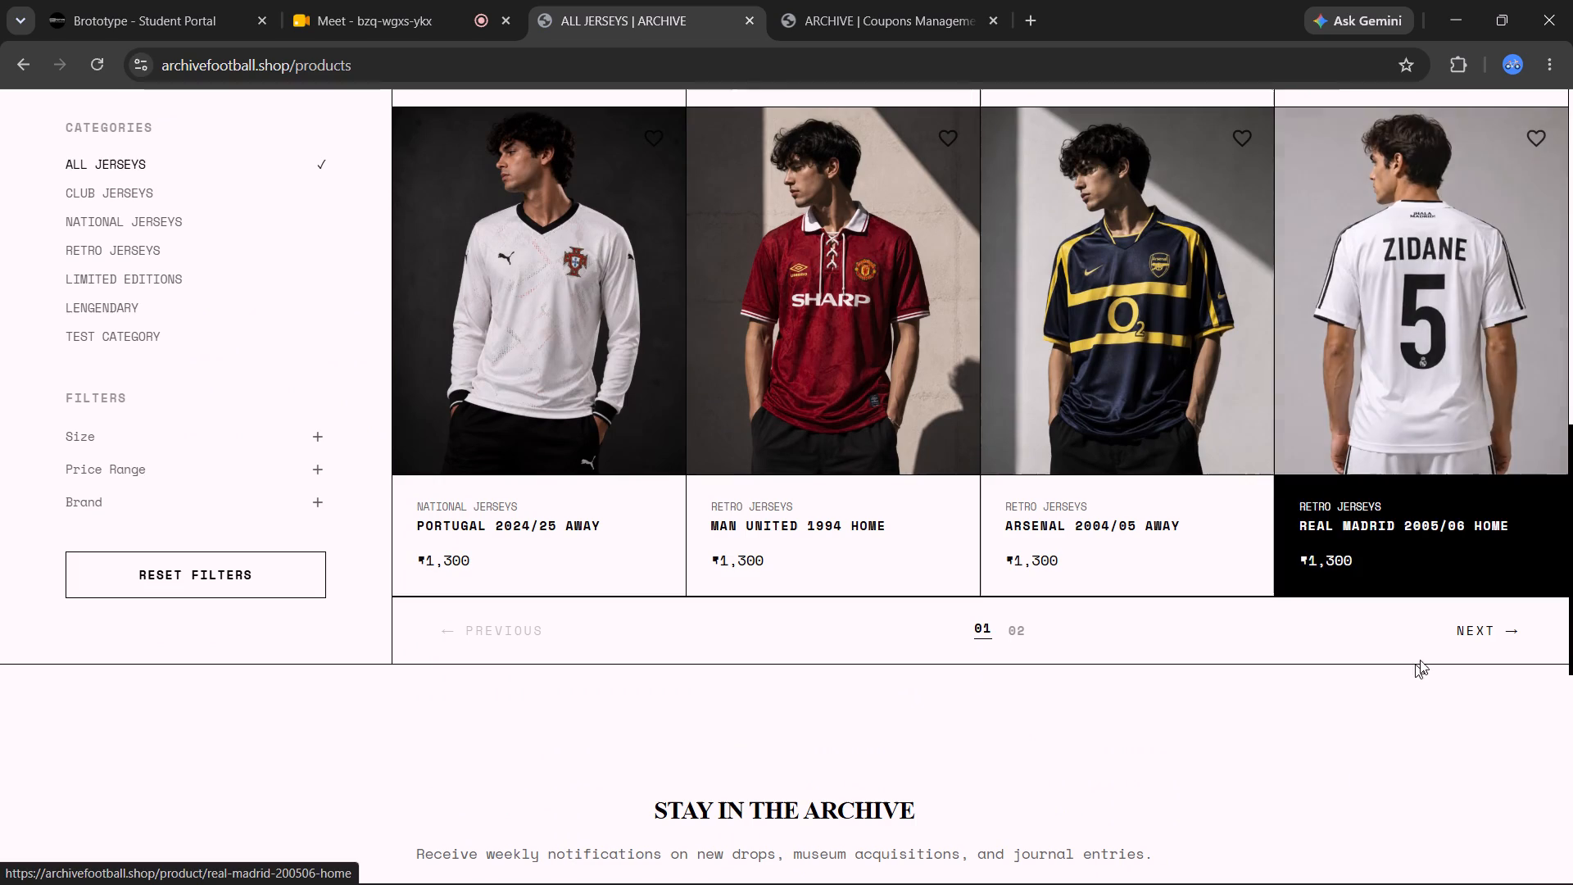
left_click(1494, 626)
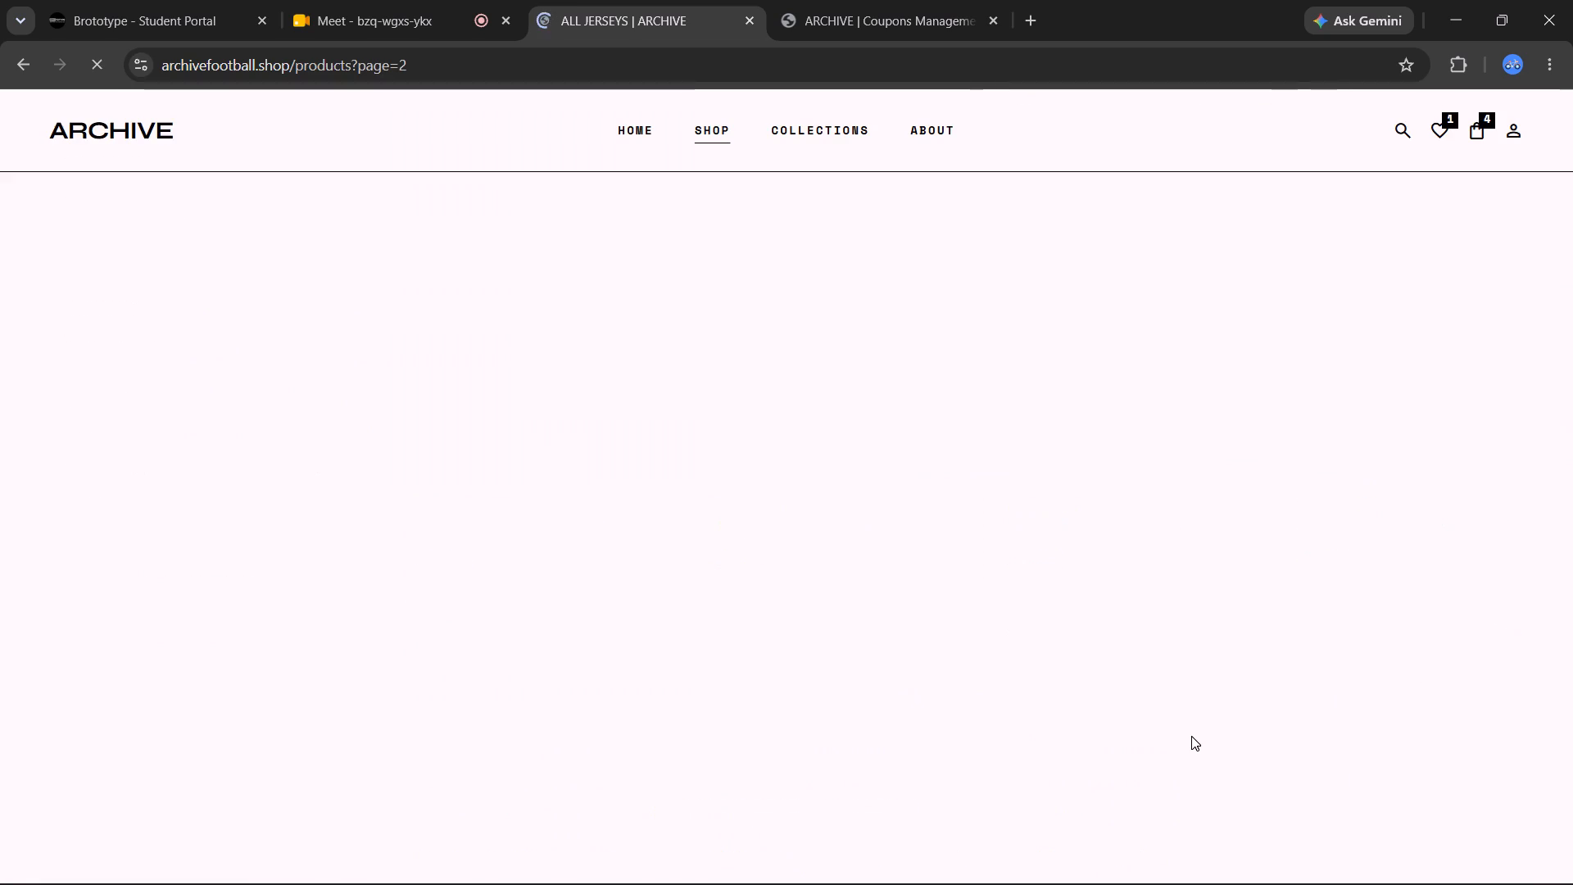
scroll(439, 599, "down", 2)
left_click(842, 607)
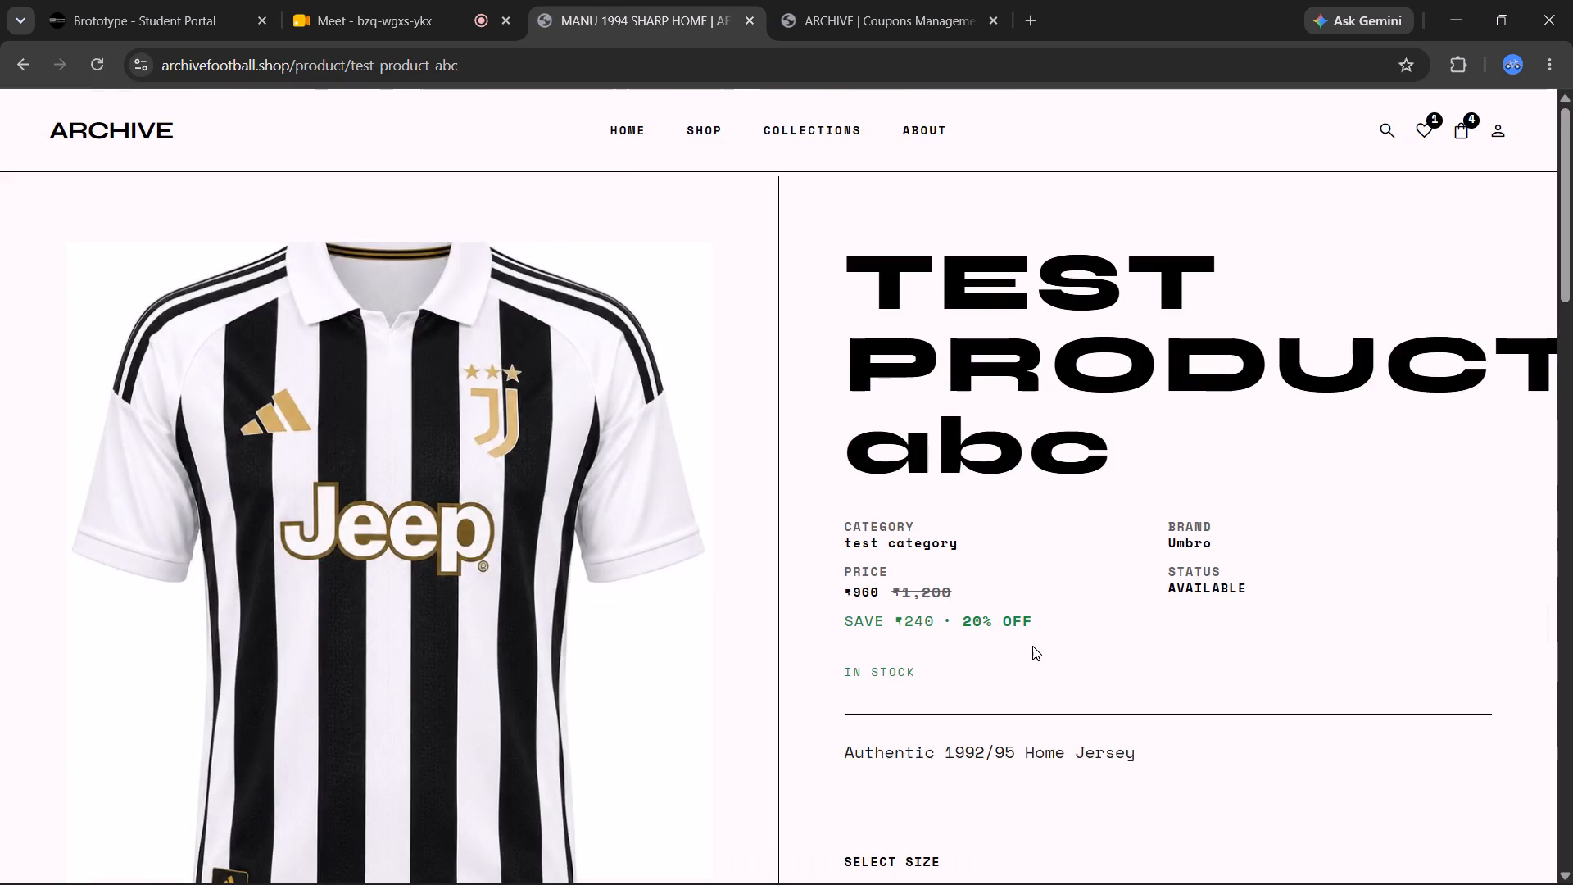
Add one TEST PRODUCT ABC in size XL to the cart from its product page.
scroll(1032, 646, "down", 4)
left_click(1024, 519)
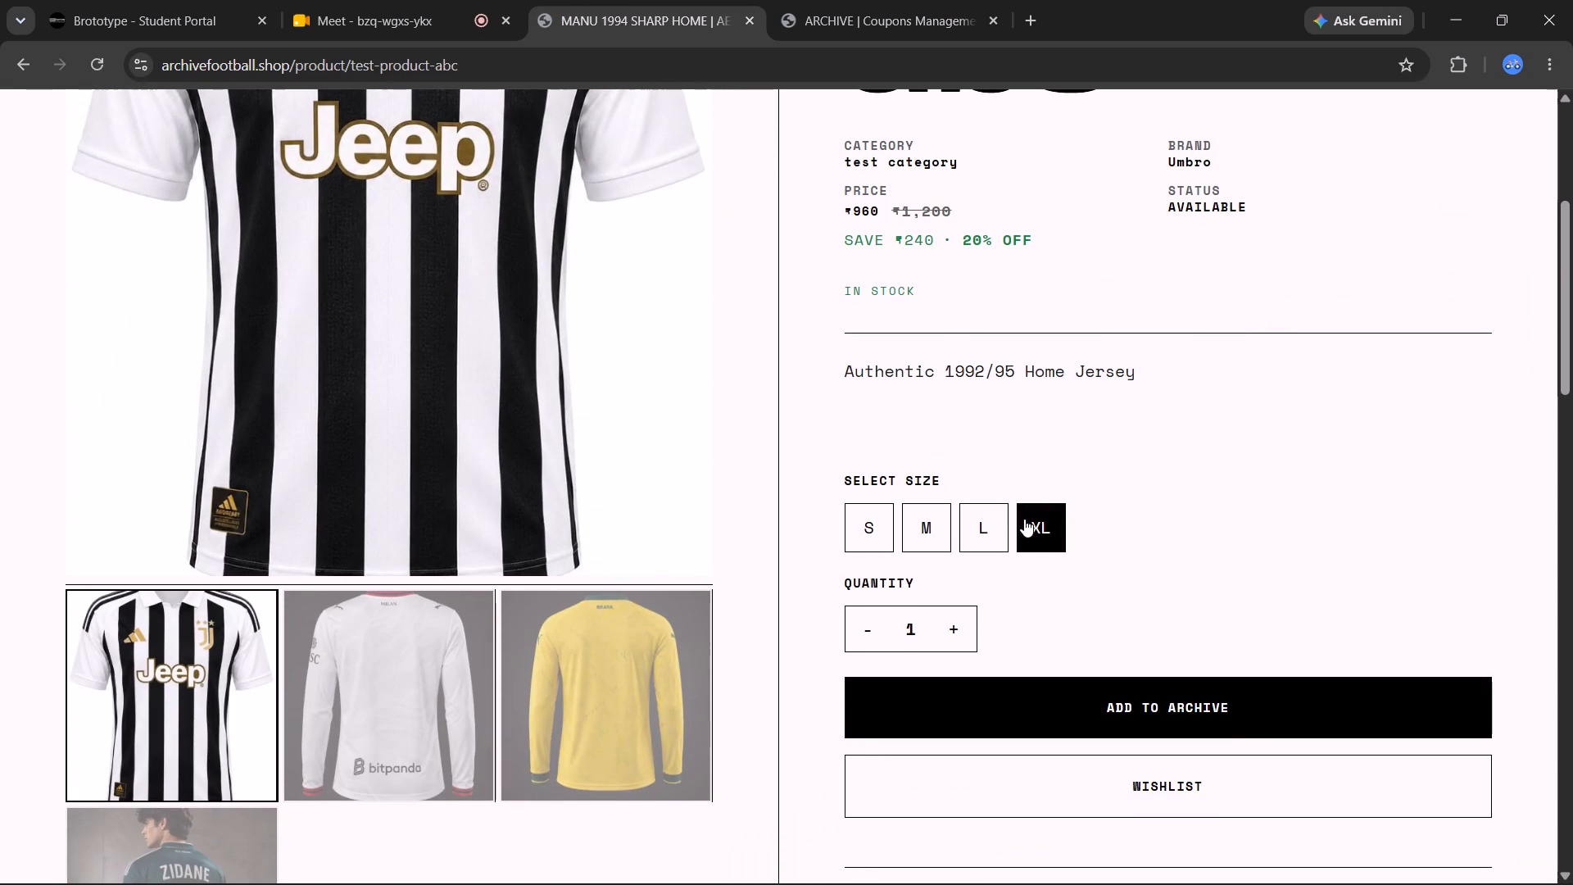
left_click(1035, 699)
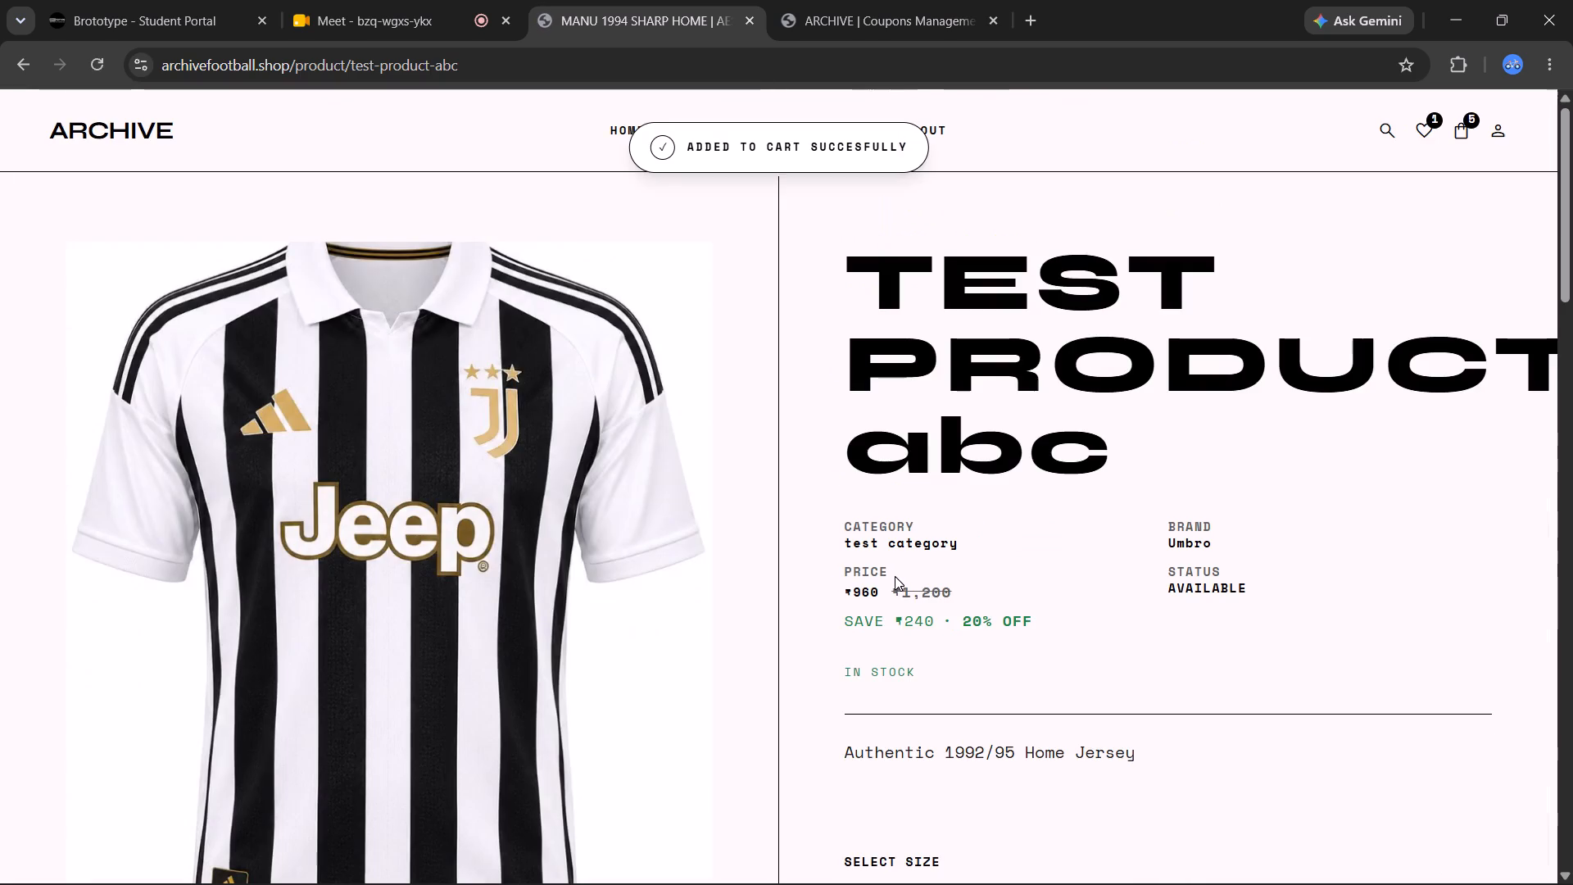
Add one TEST PRODUCT ABC in size M to the cart, switching the size choice from S to M.
scroll(889, 606, "down", 4)
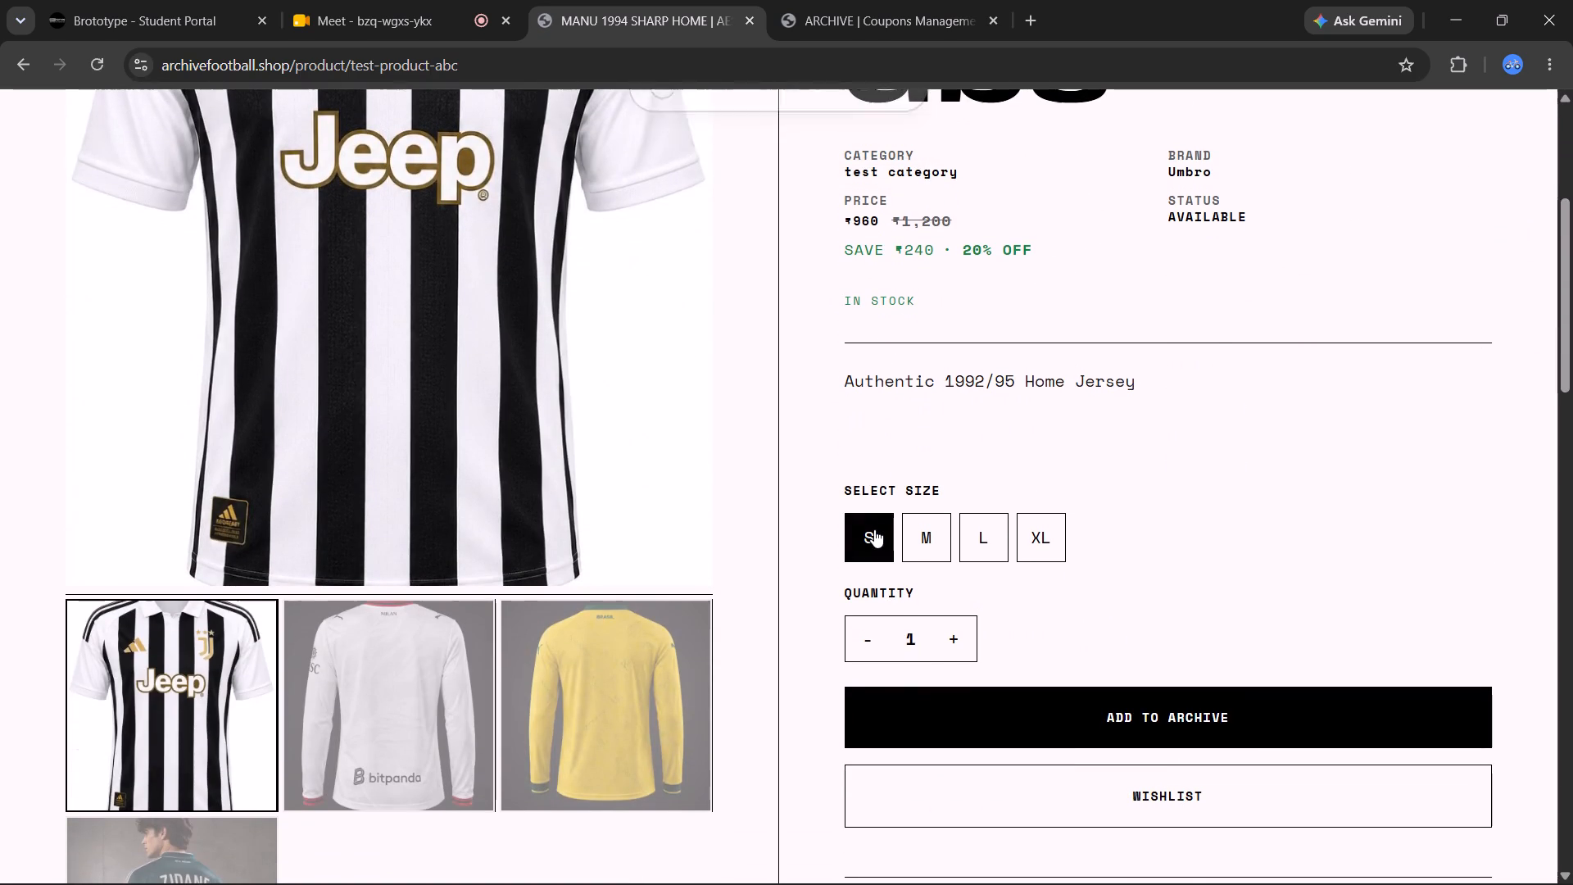
left_click(874, 529)
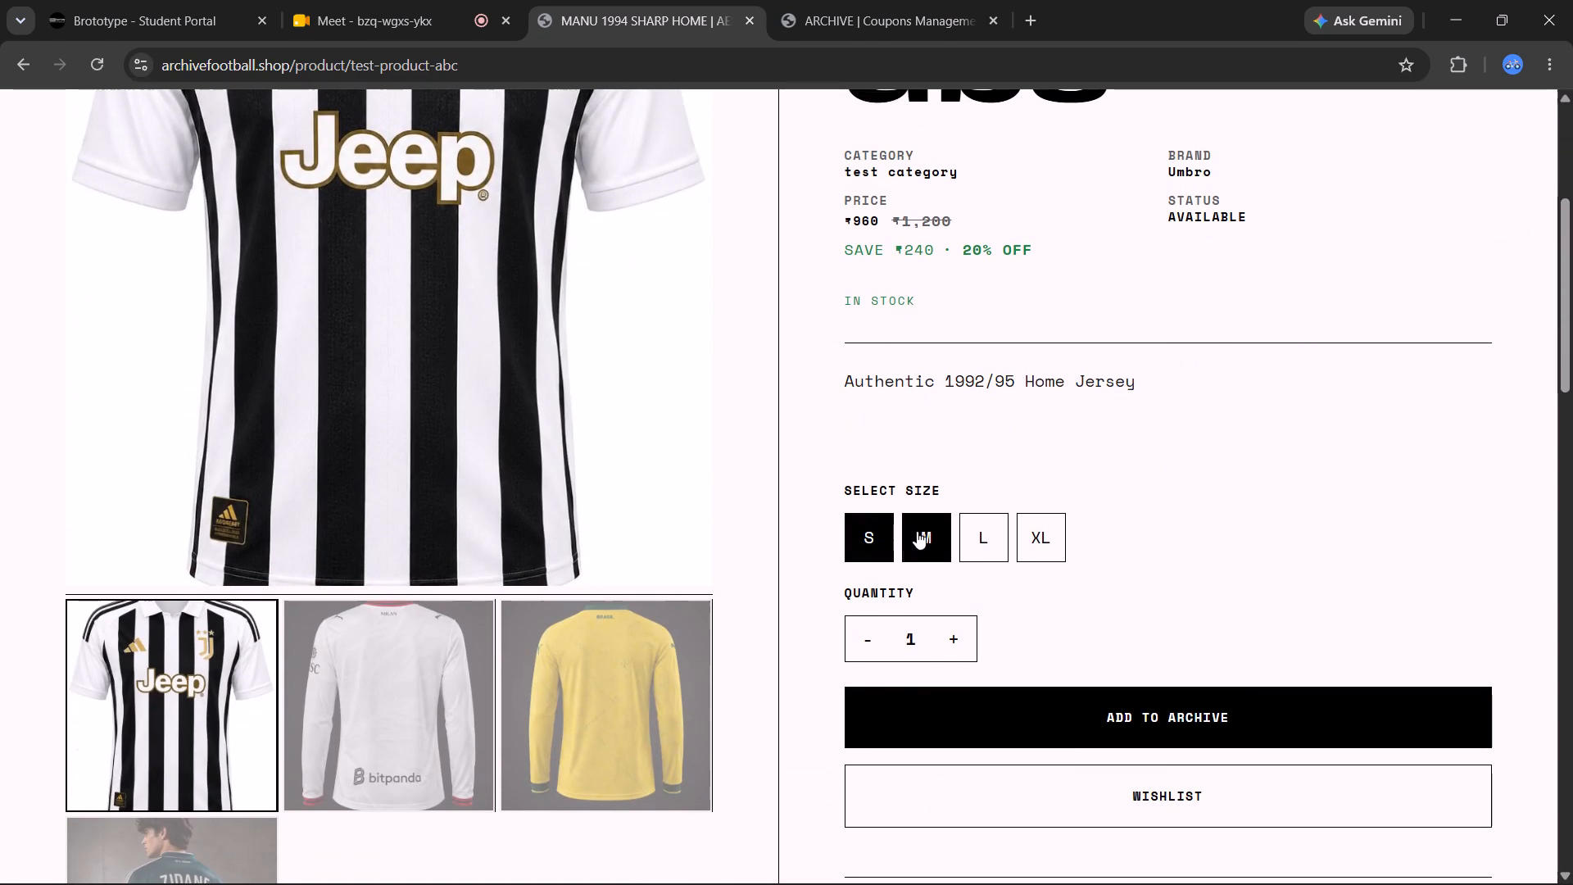
left_click(917, 531)
left_click(957, 698)
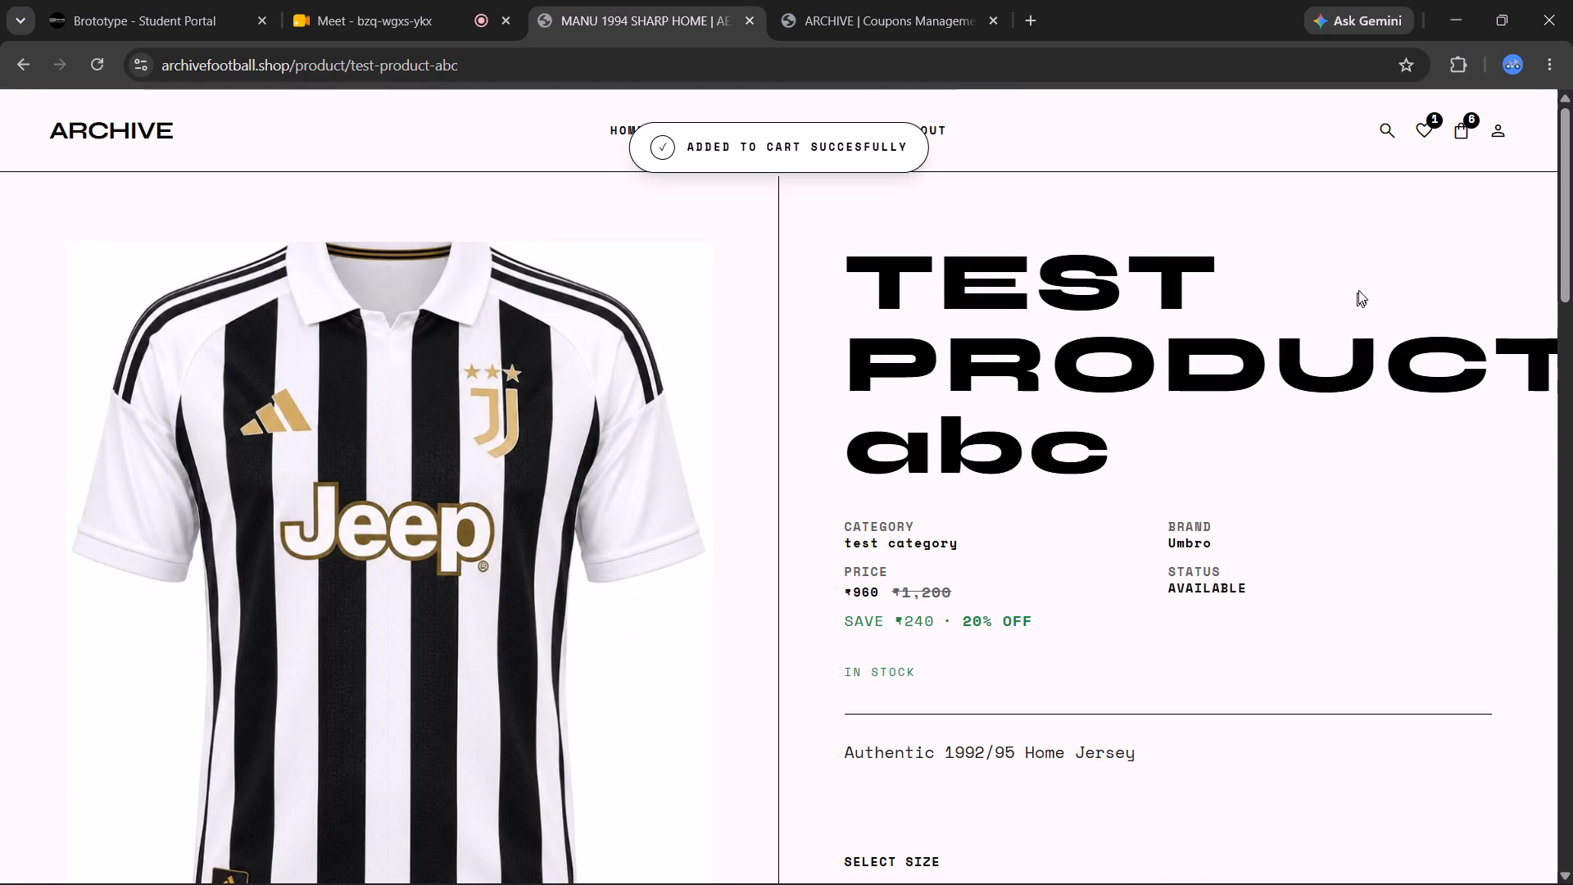
Open the cart and examine the test product's size lines, quantities, prices and the order summary.
left_click(1469, 129)
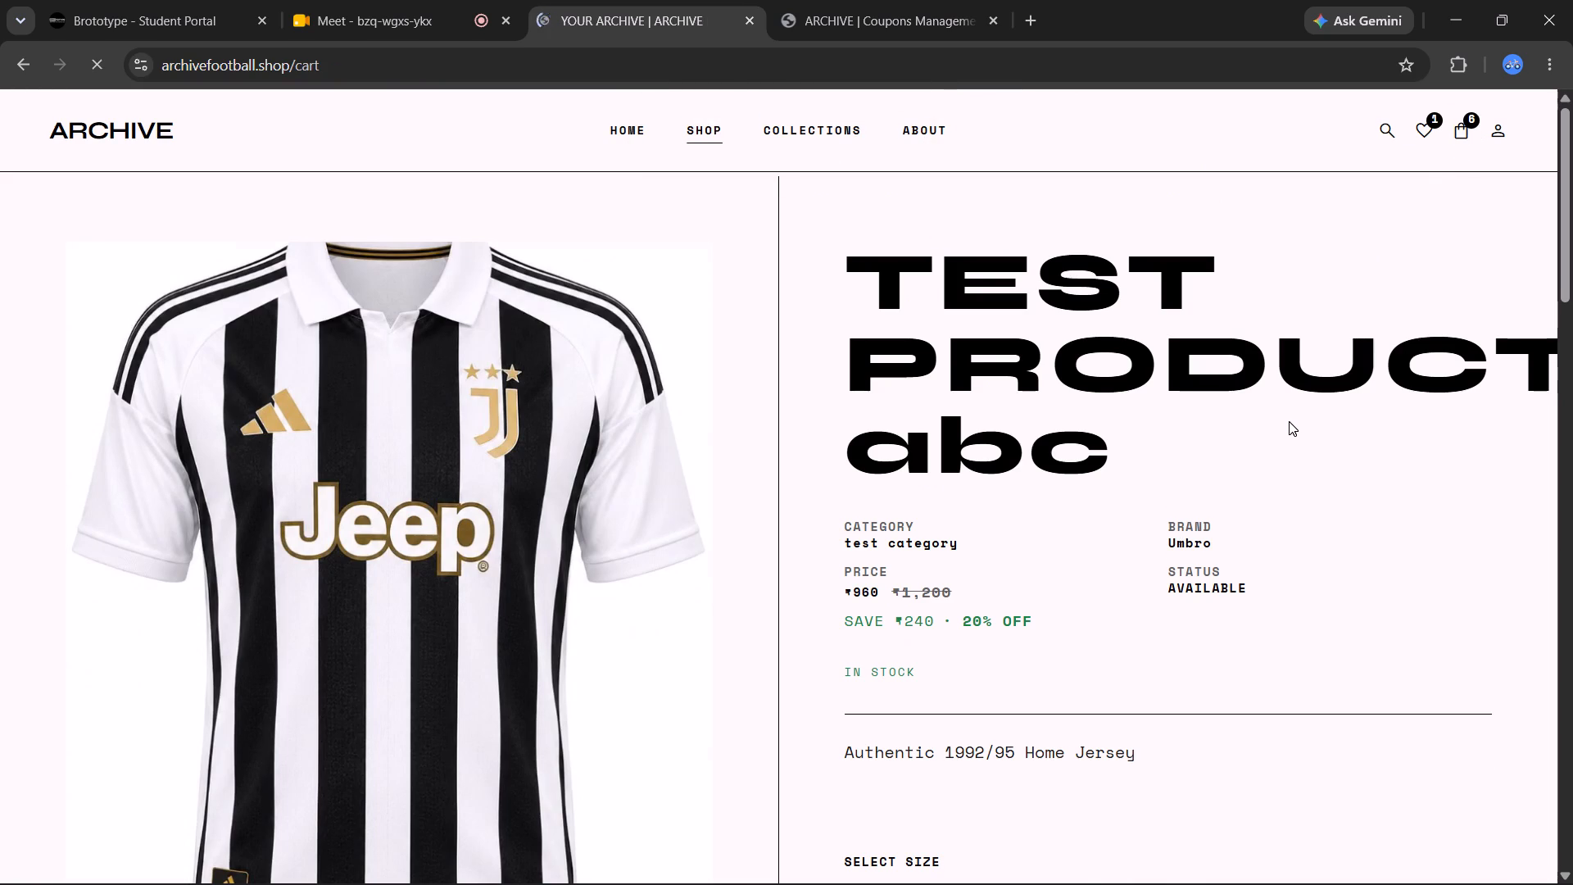
scroll(1289, 421, "down", 6)
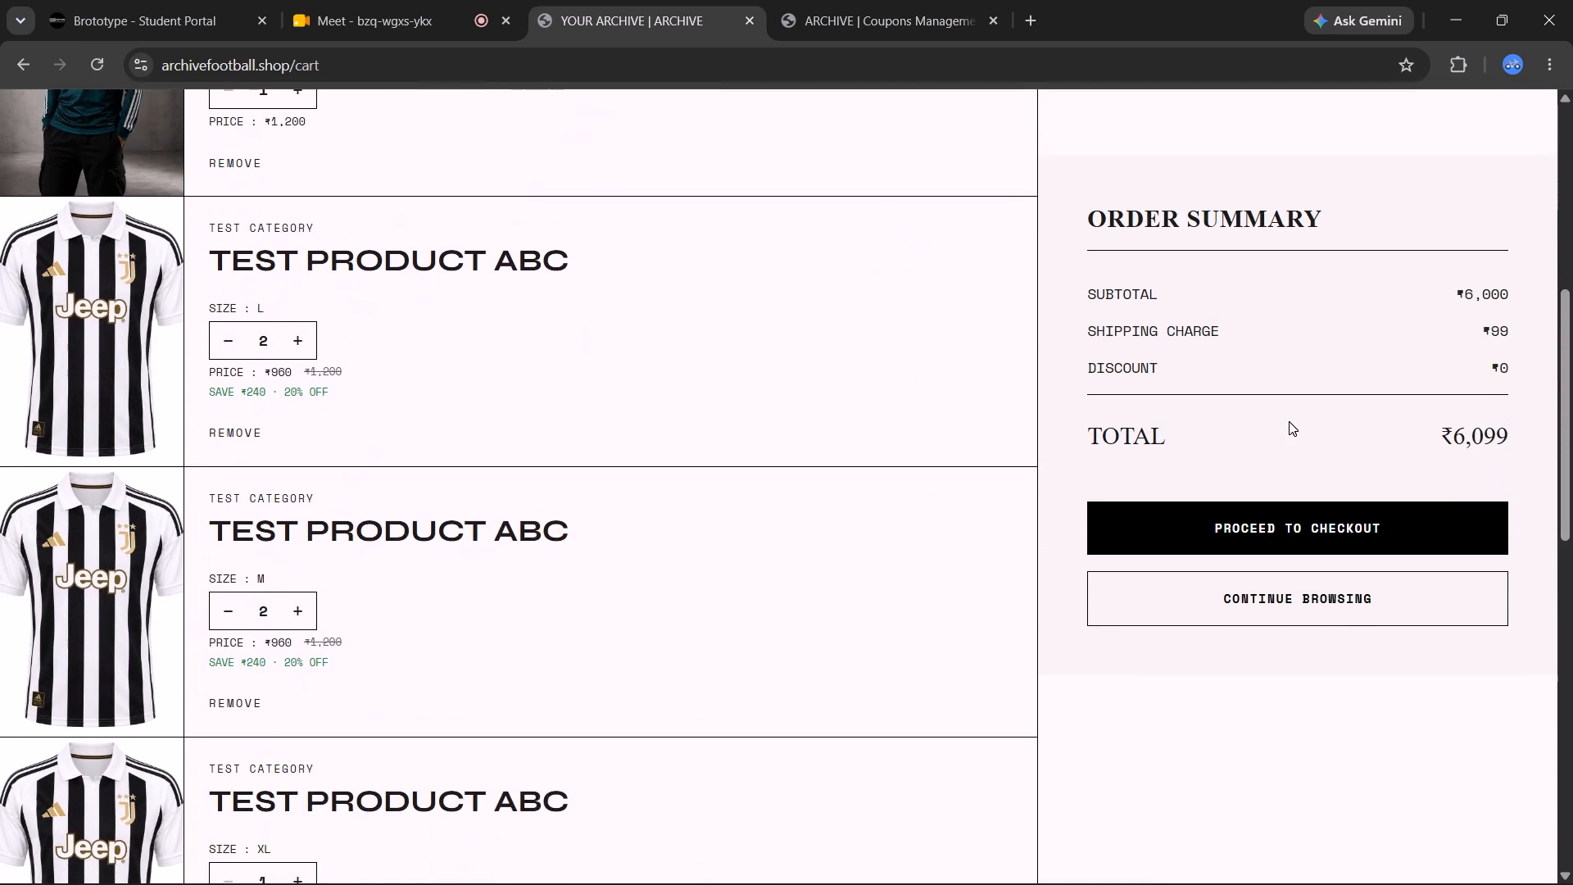
scroll(1289, 421, "down", 4)
scroll(1289, 421, "up", 1)
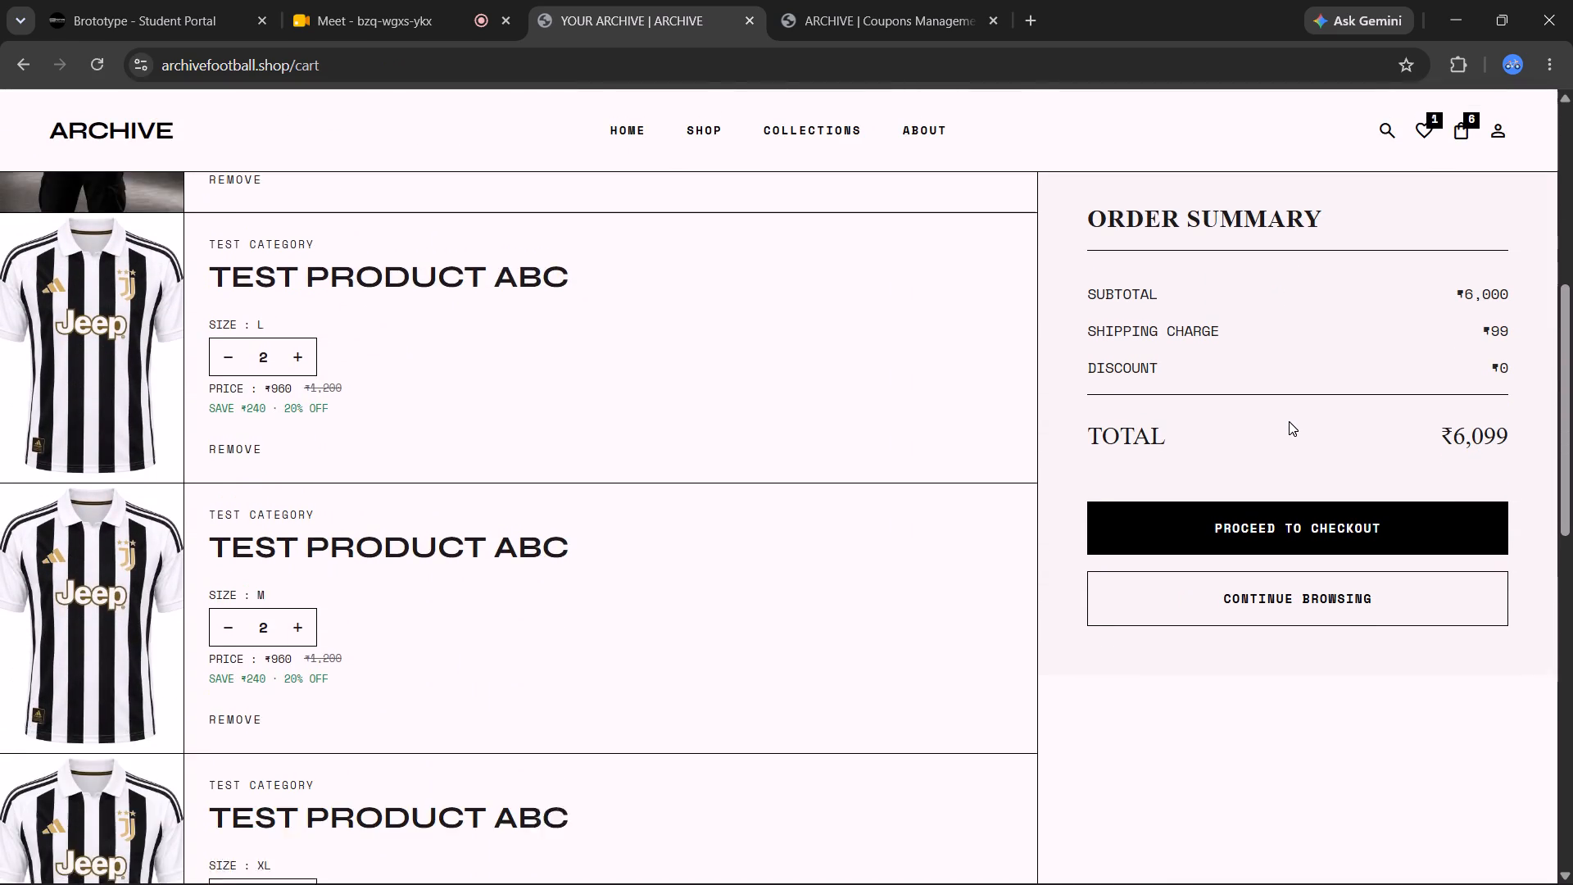
scroll(1289, 421, "up", 1)
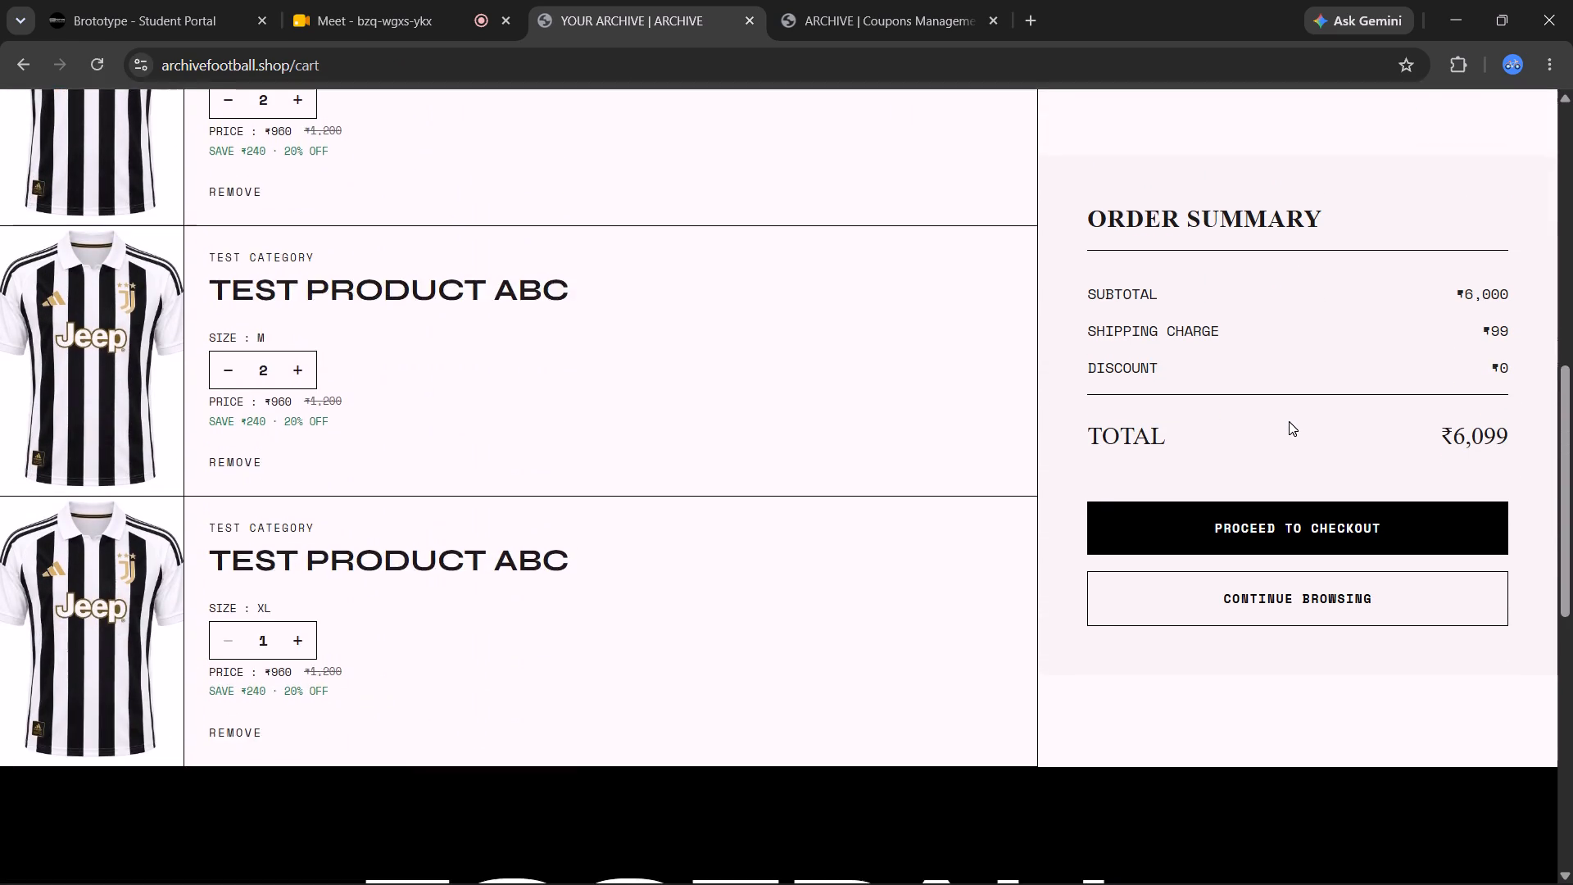
scroll(1289, 421, "up", 1)
Return to the test product's page and add one in size S to the cart.
scroll(1289, 421, "right", 8)
scroll(1053, 666, "down", 3)
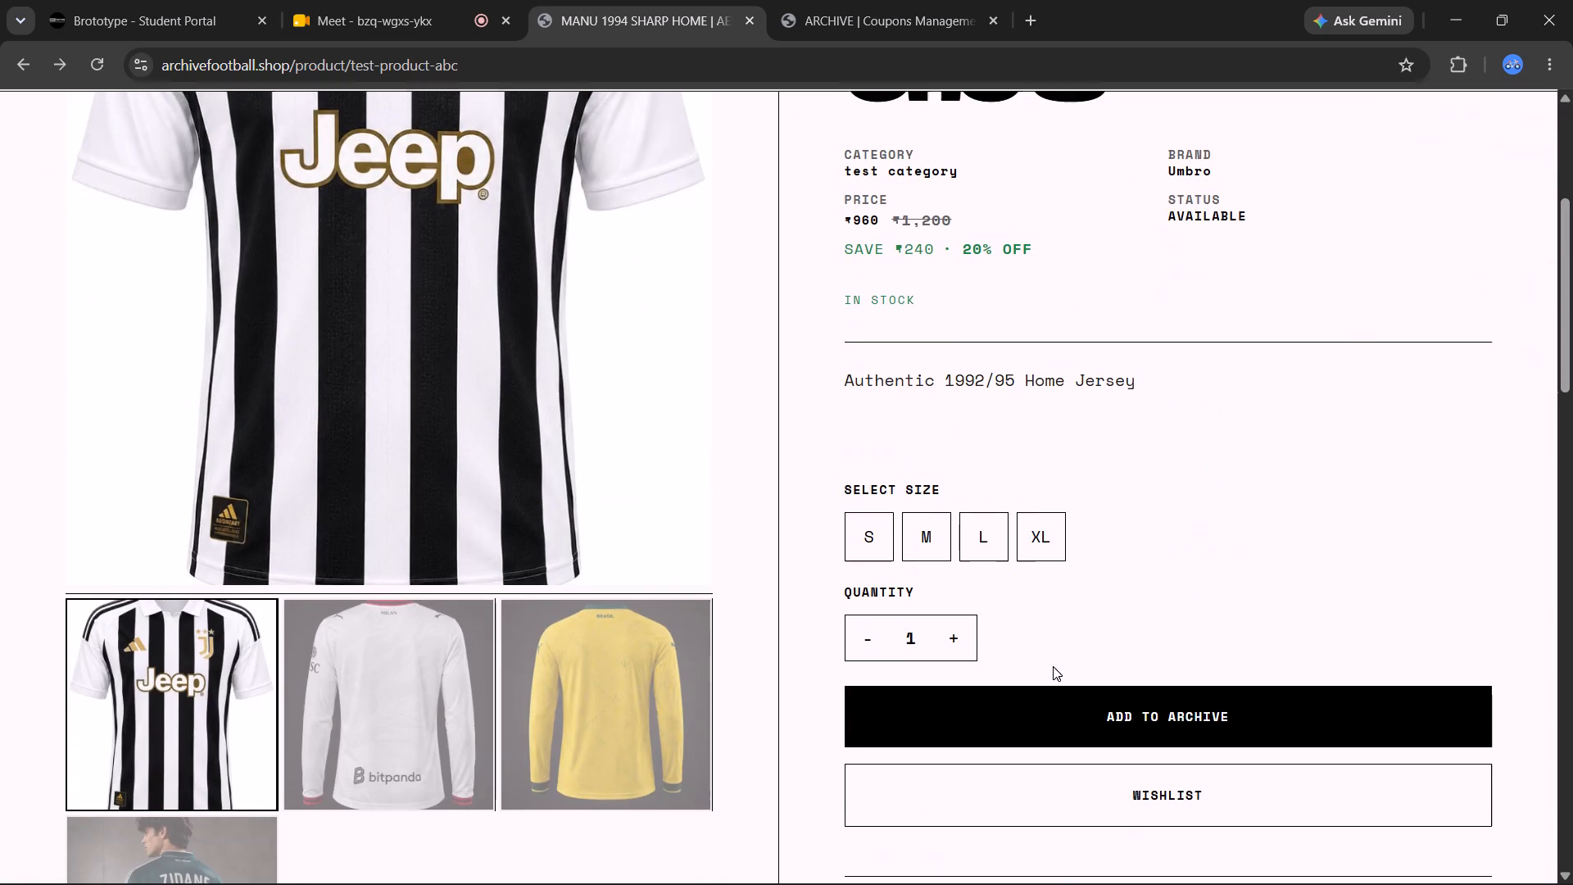
left_click(875, 552)
left_click(1075, 720)
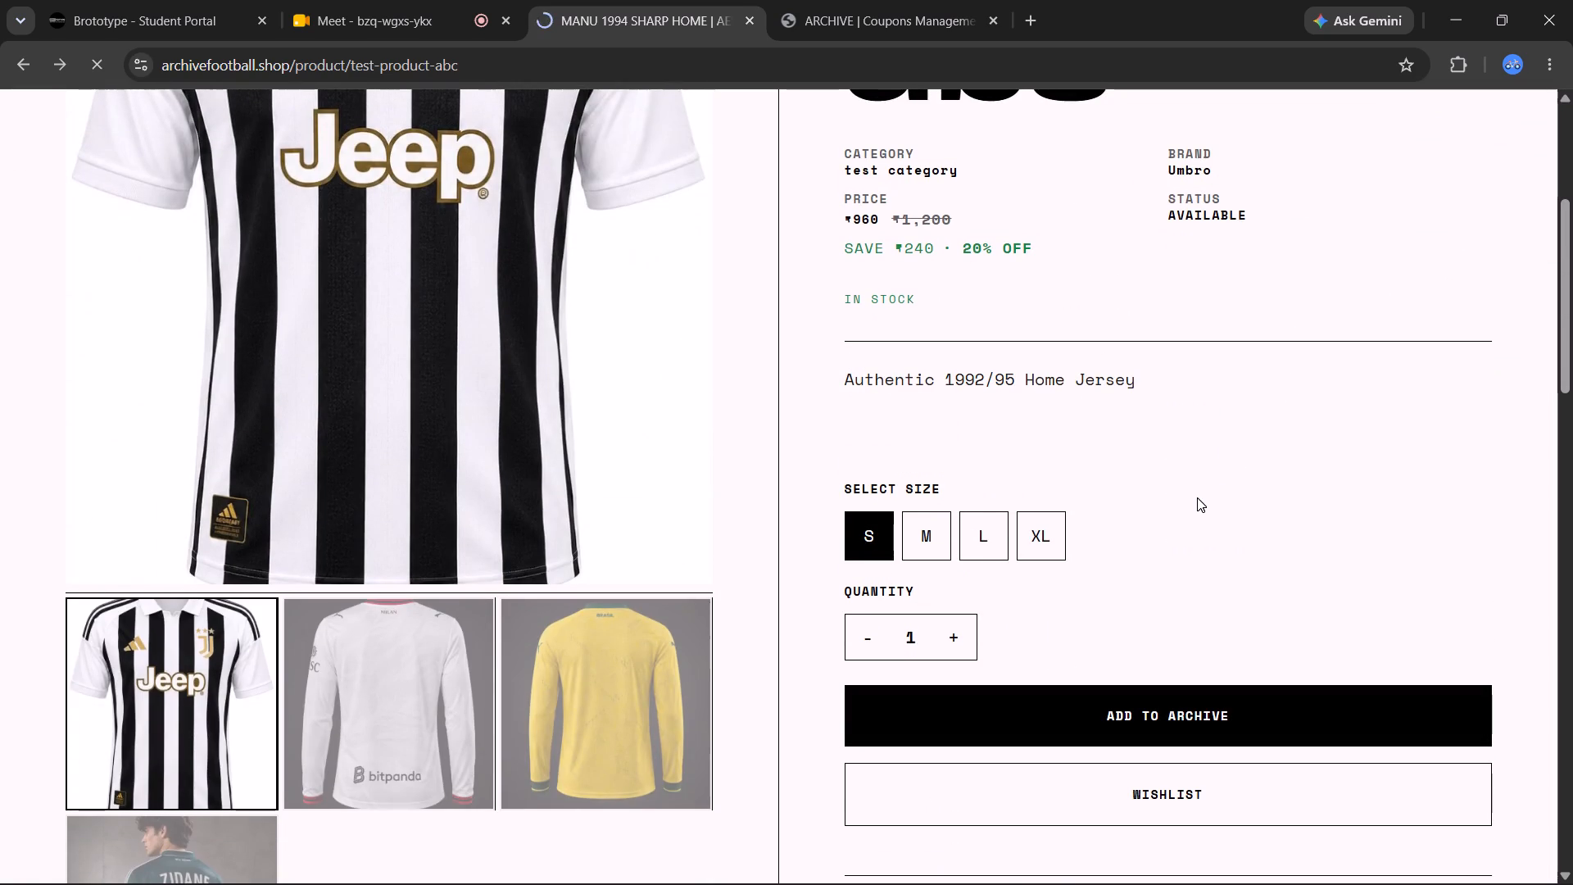
Open the cart again and examine the L, M, XL and S lines of the test product against the order summary.
scroll(1197, 497, "up", 3)
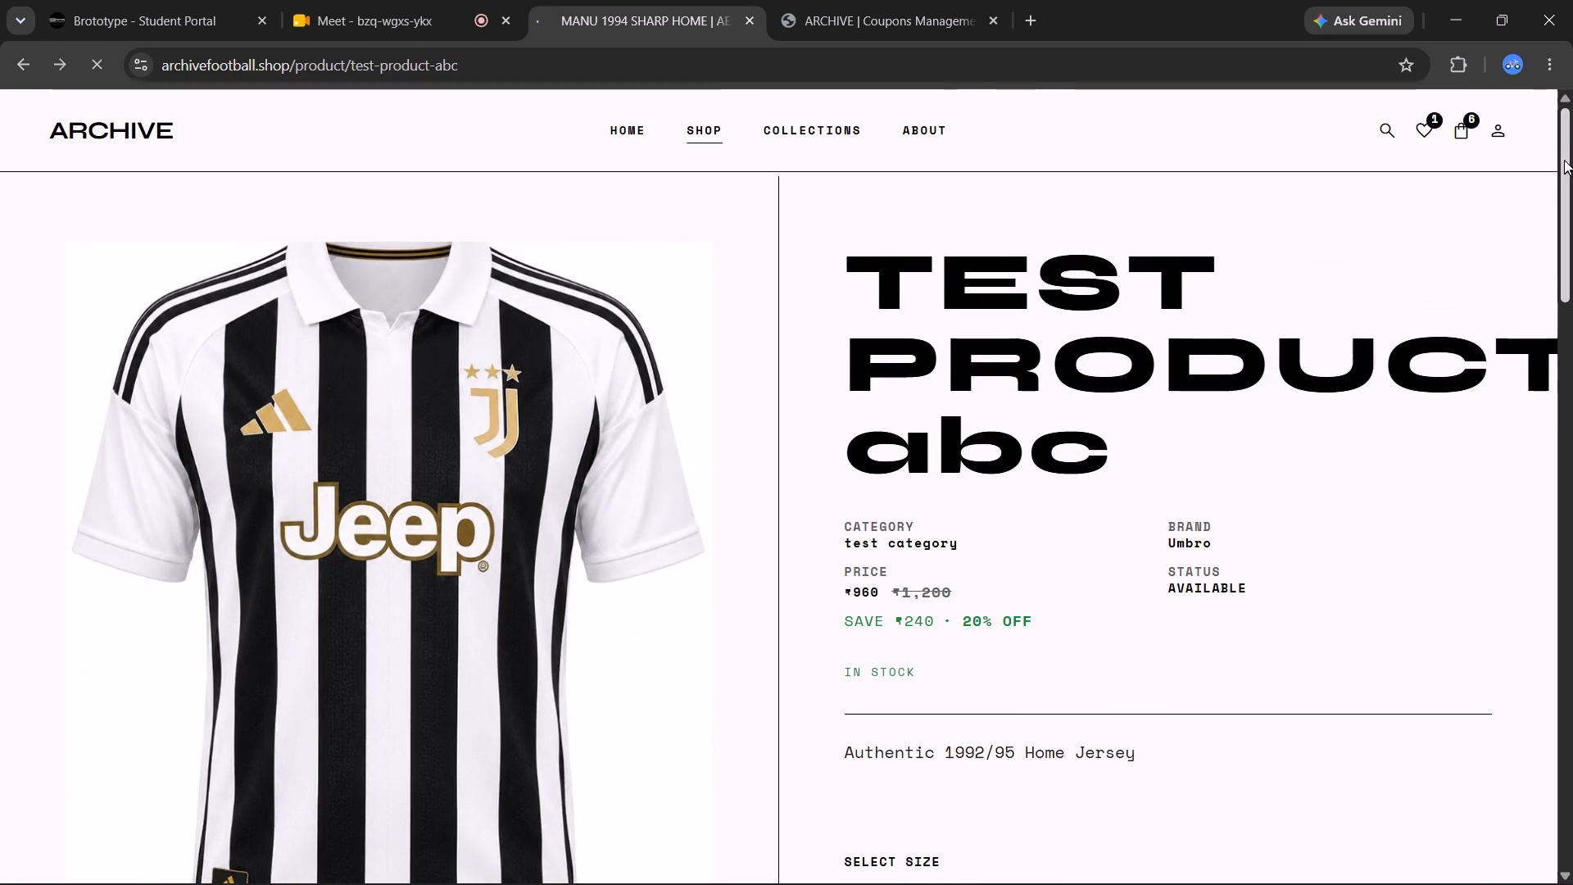
left_click(1459, 136)
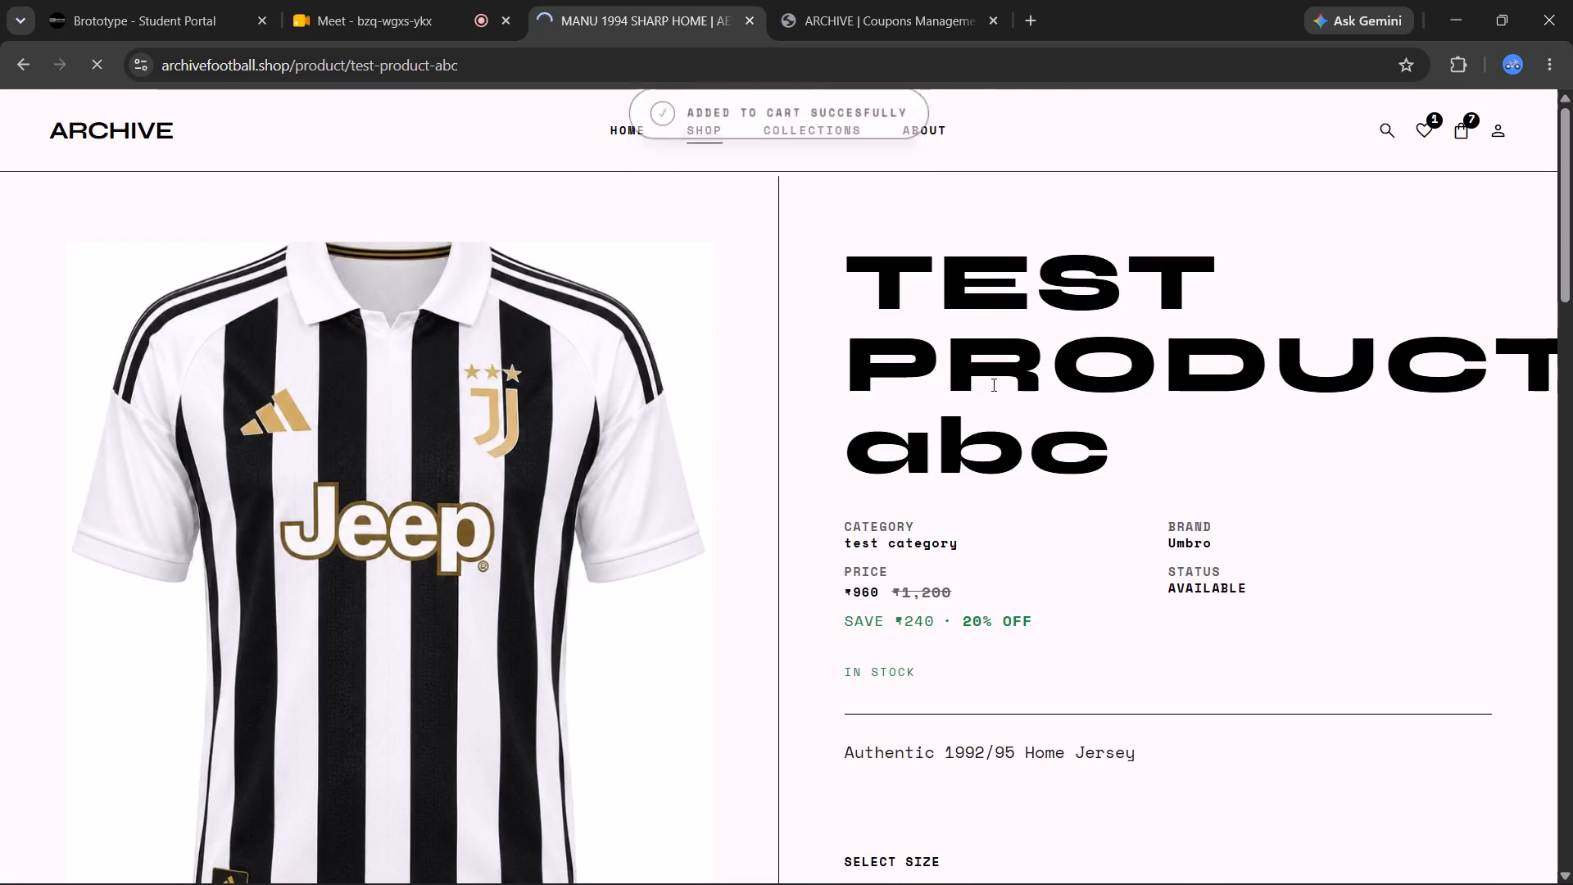
scroll(992, 384, "down", 3)
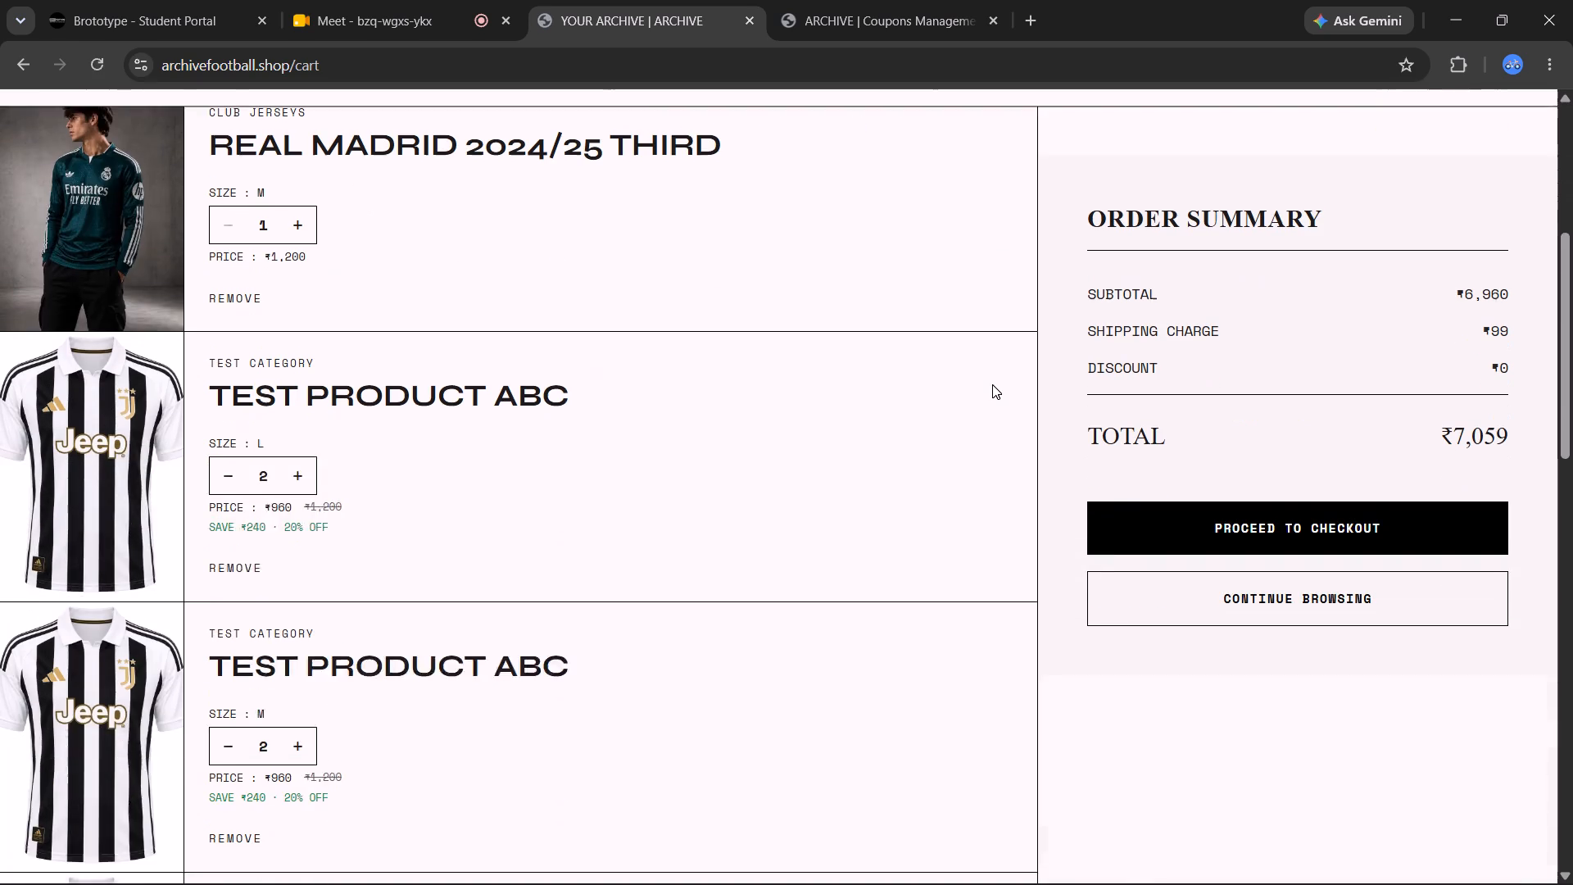
scroll(992, 384, "down", 5)
scroll(992, 384, "up", 2)
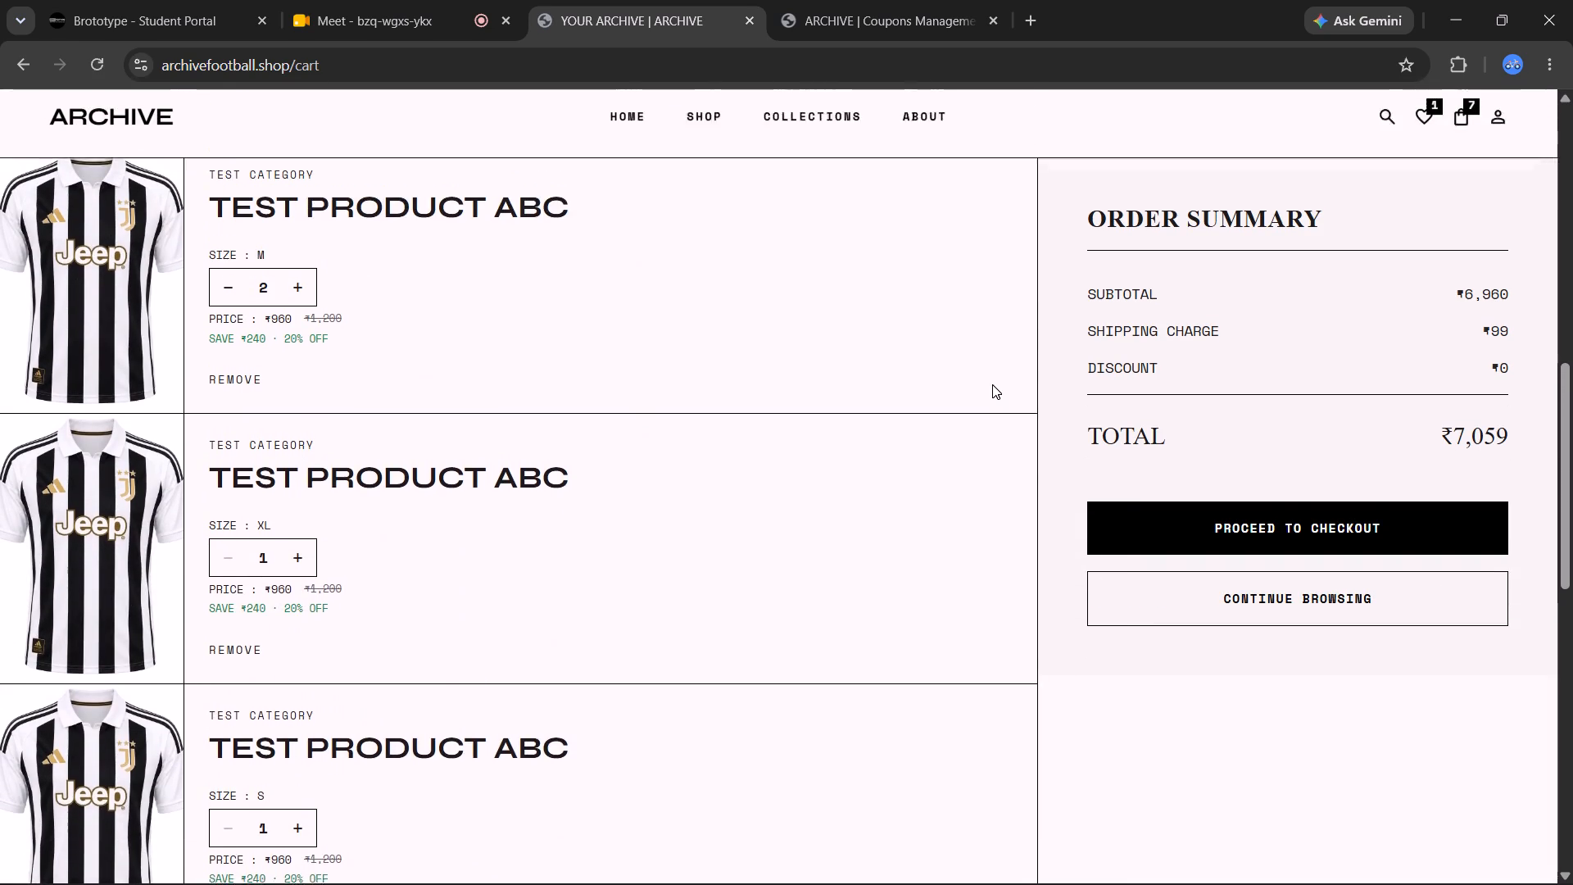
scroll(992, 384, "up", 3)
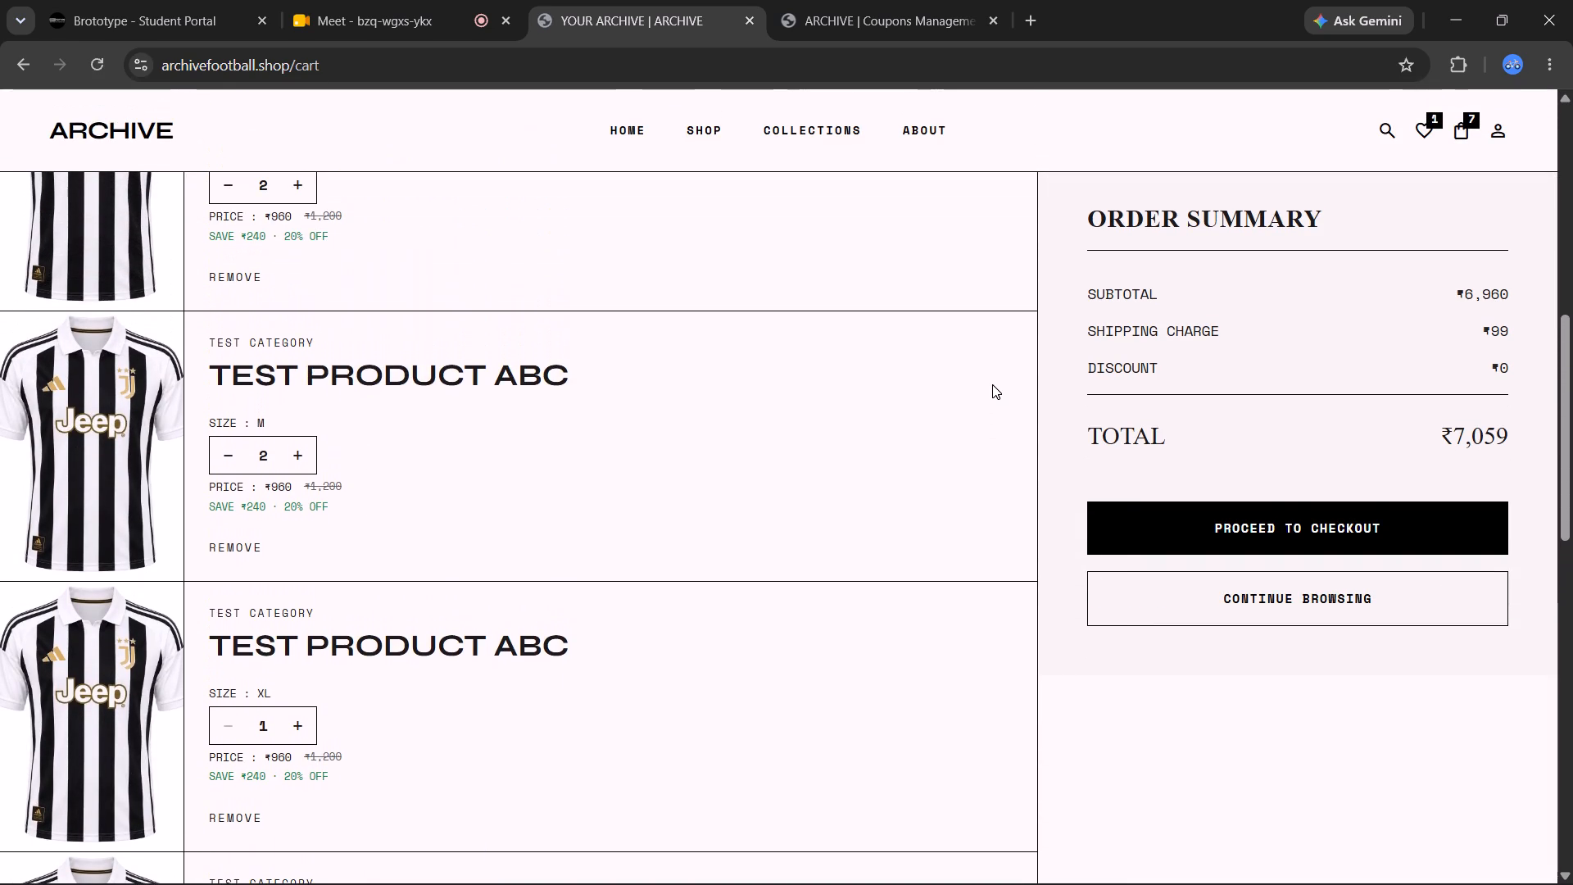
scroll(992, 384, "up", 1)
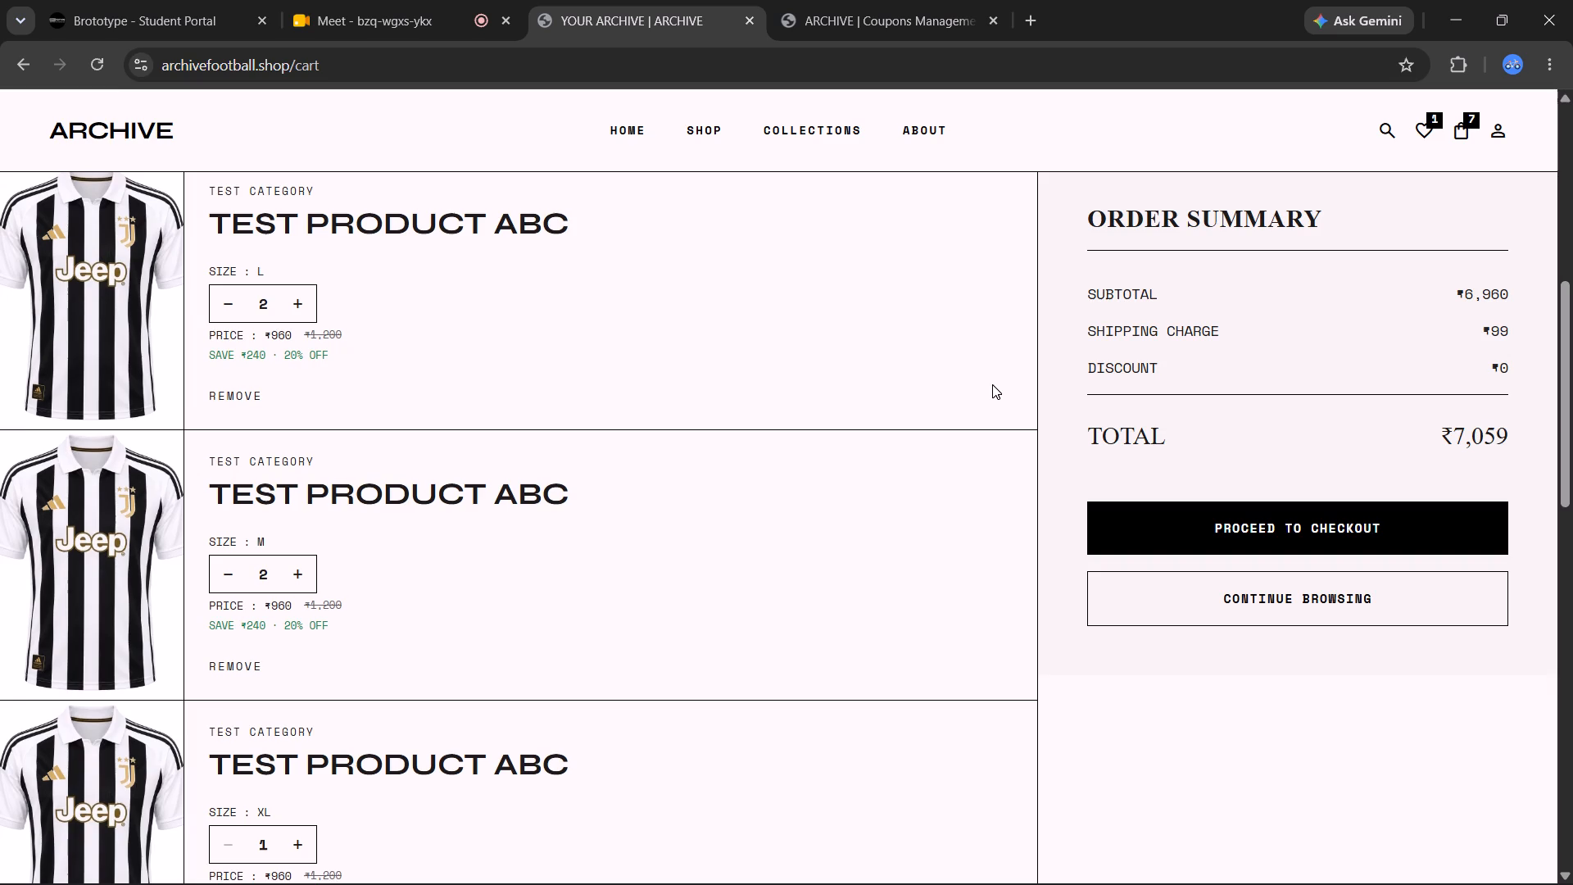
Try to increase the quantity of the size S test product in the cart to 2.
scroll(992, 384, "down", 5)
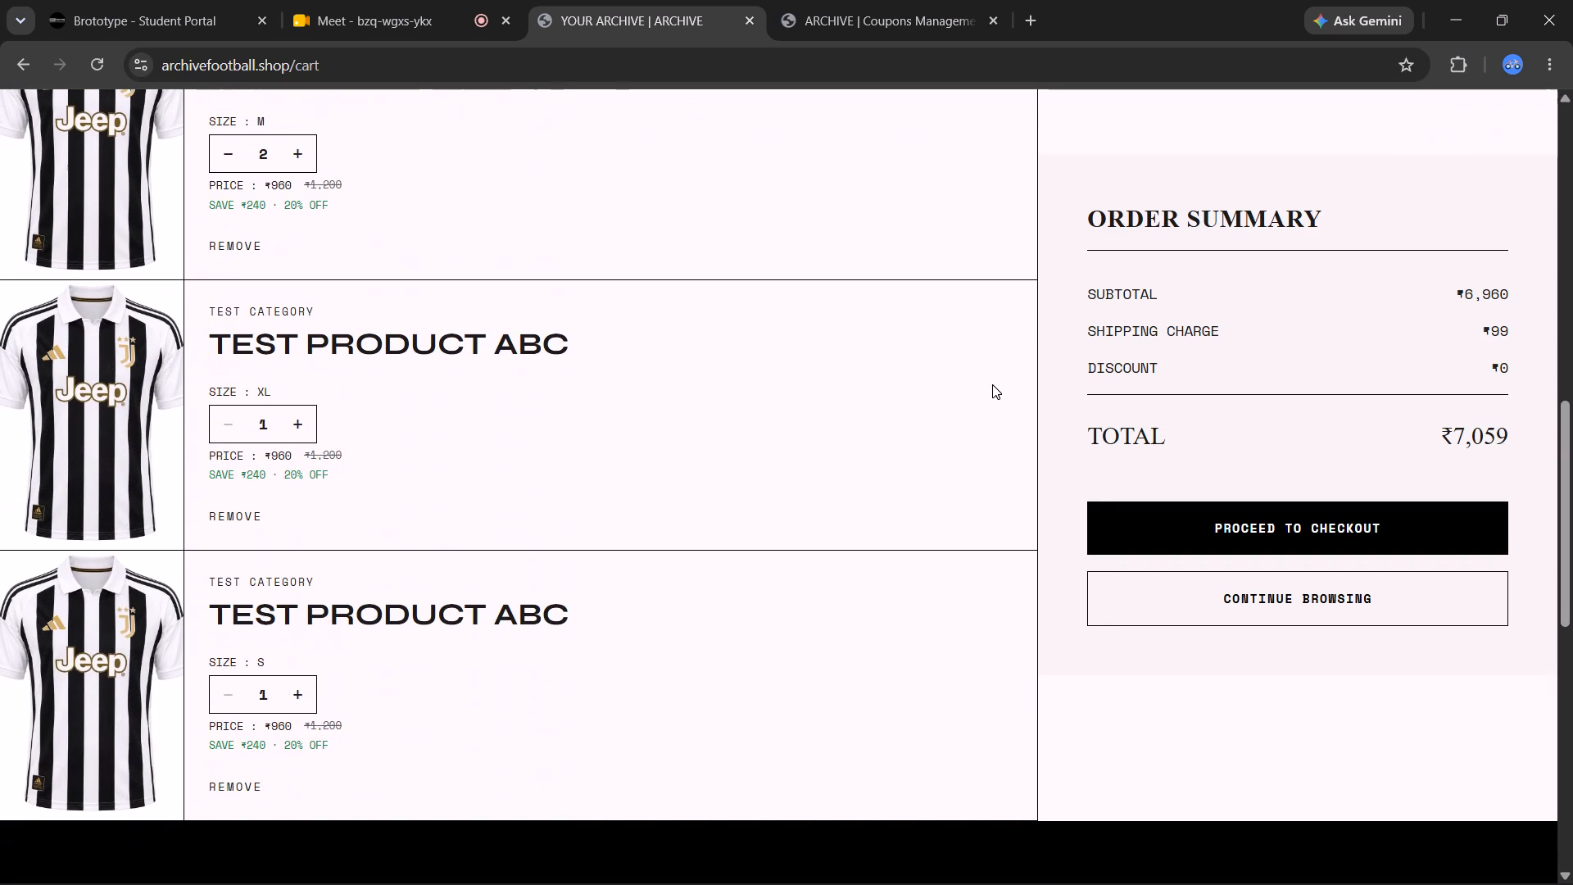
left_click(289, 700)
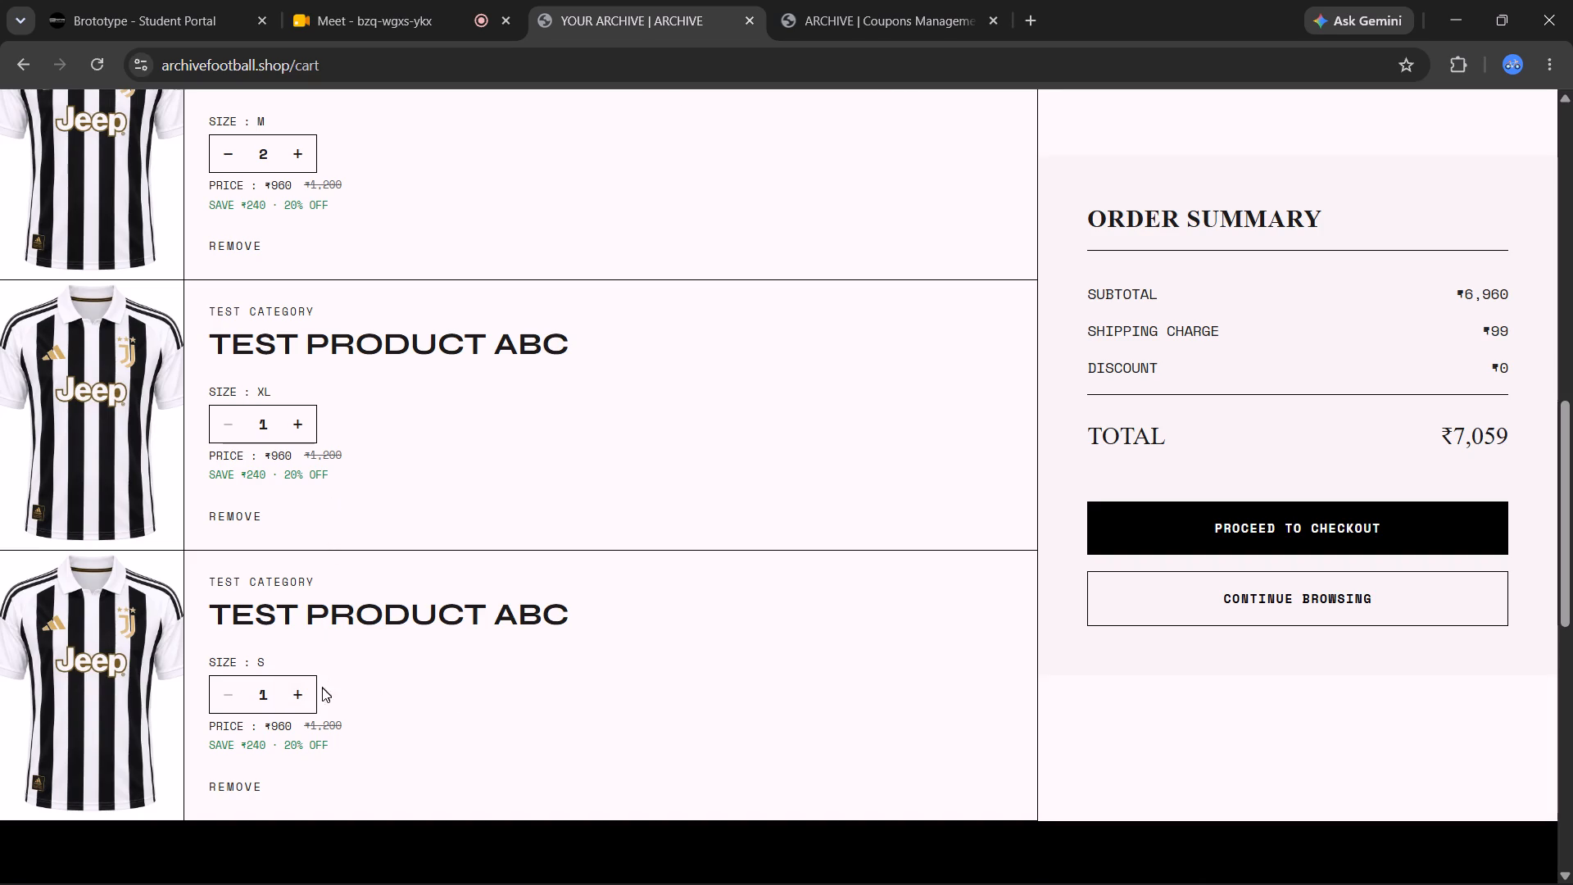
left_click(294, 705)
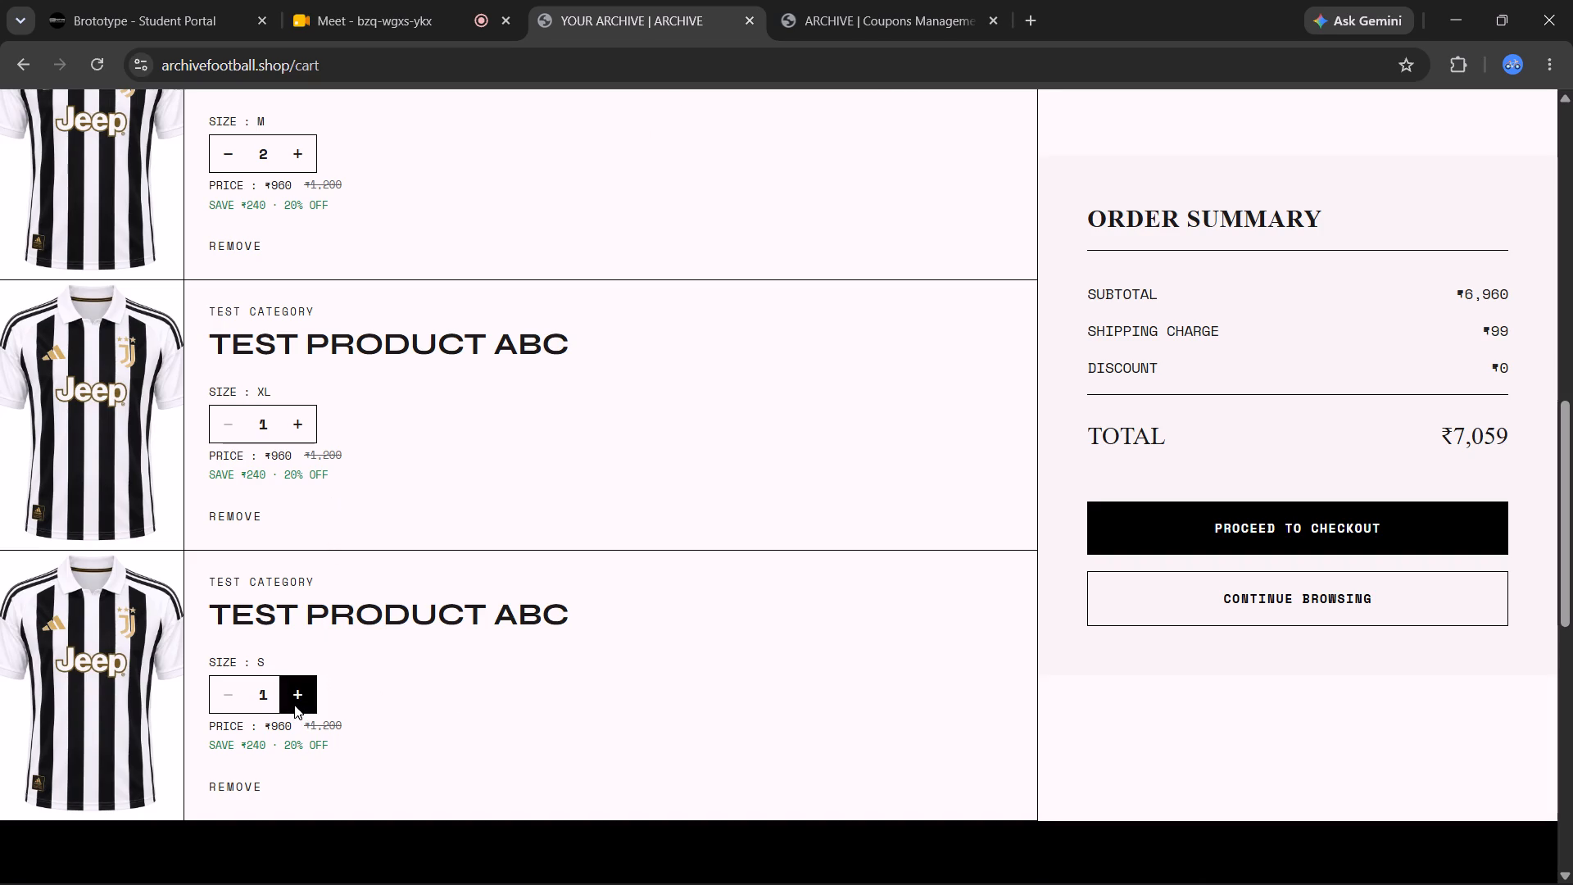
Increase the quantity of the size XL test product in the cart to 3, and try to add one more.
scroll(345, 459, "up", 1)
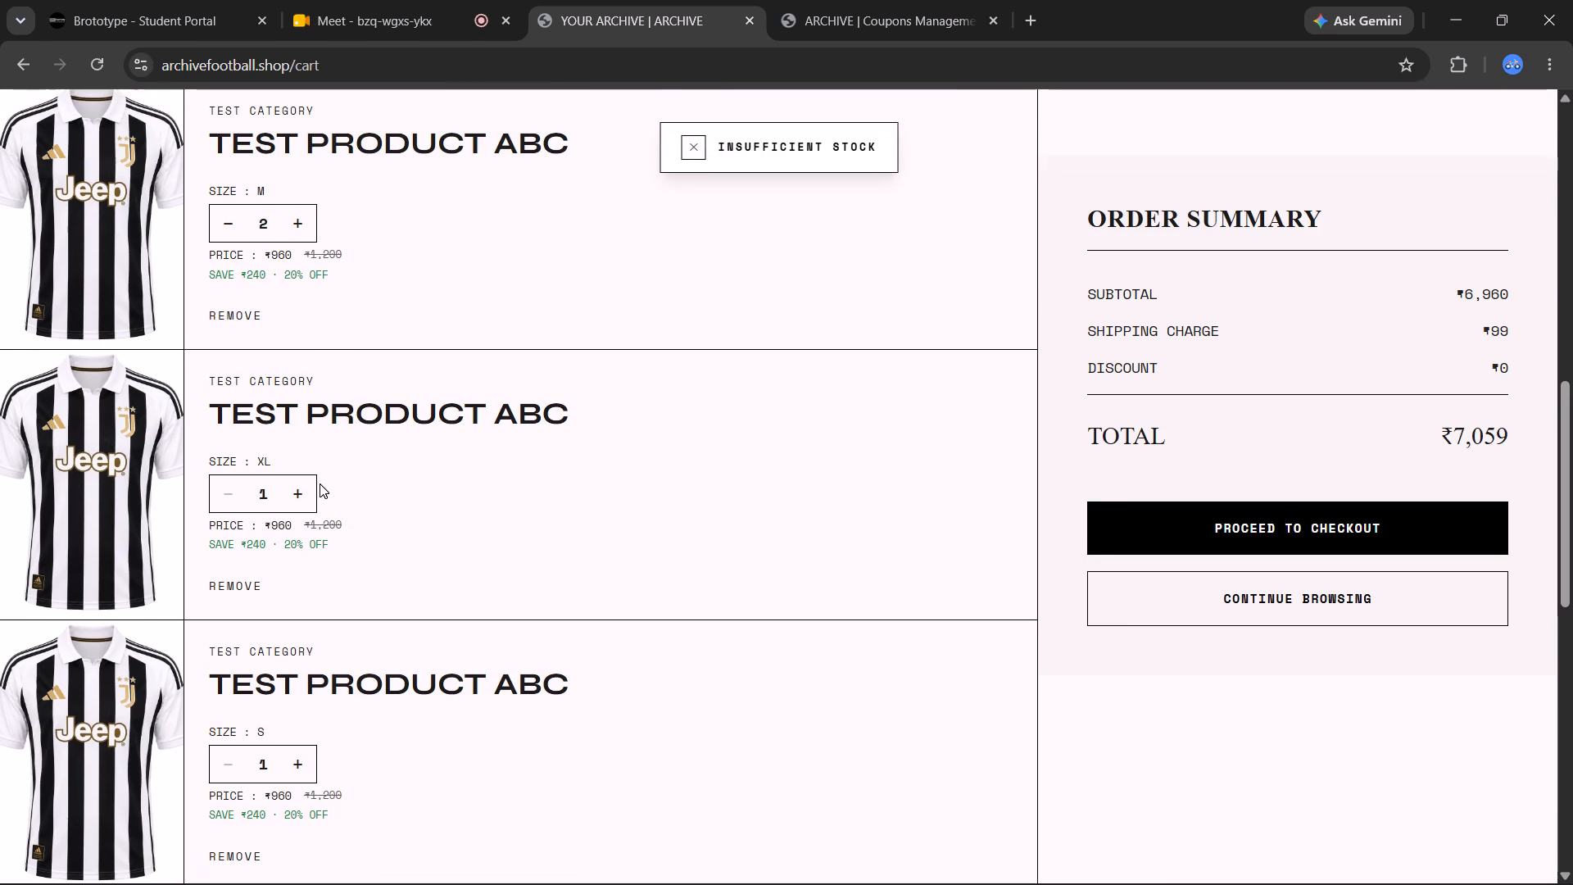
left_click(304, 488)
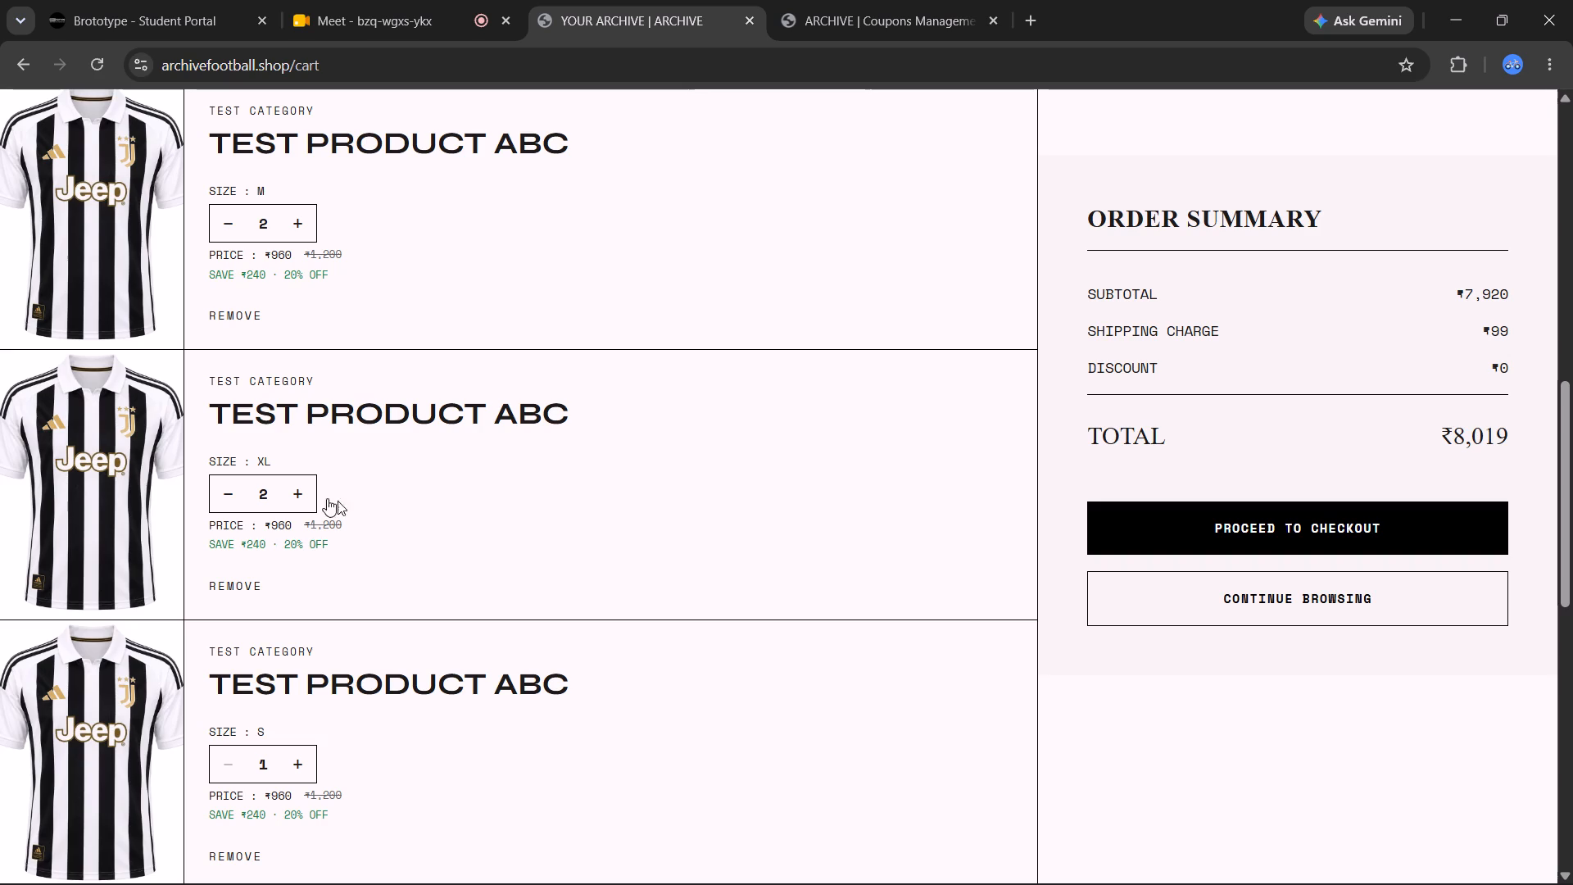
left_click(292, 488)
left_click(293, 494)
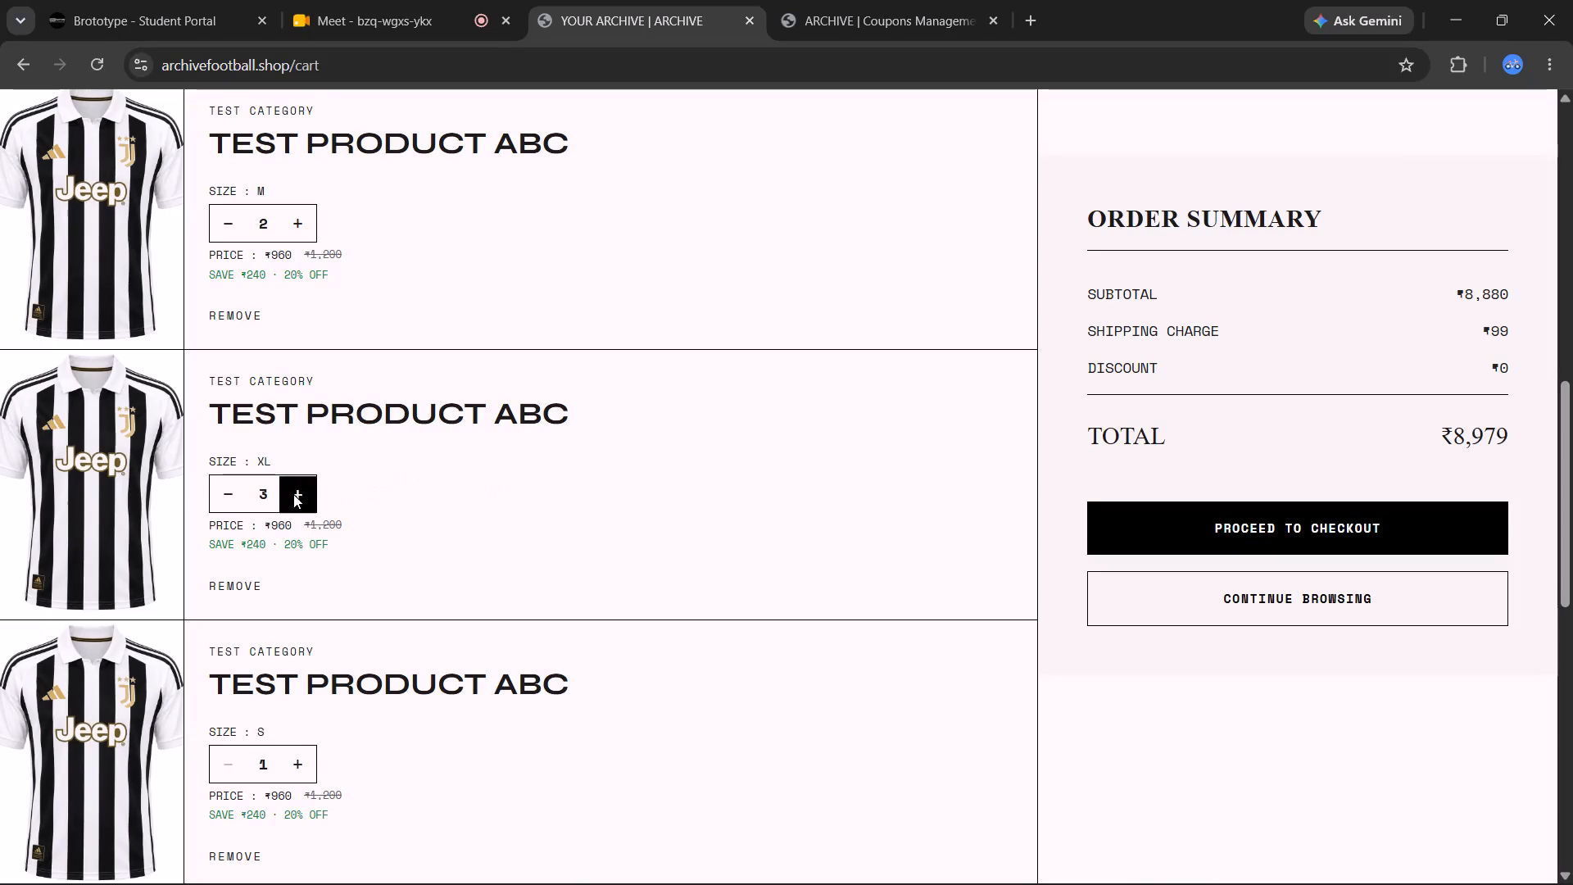